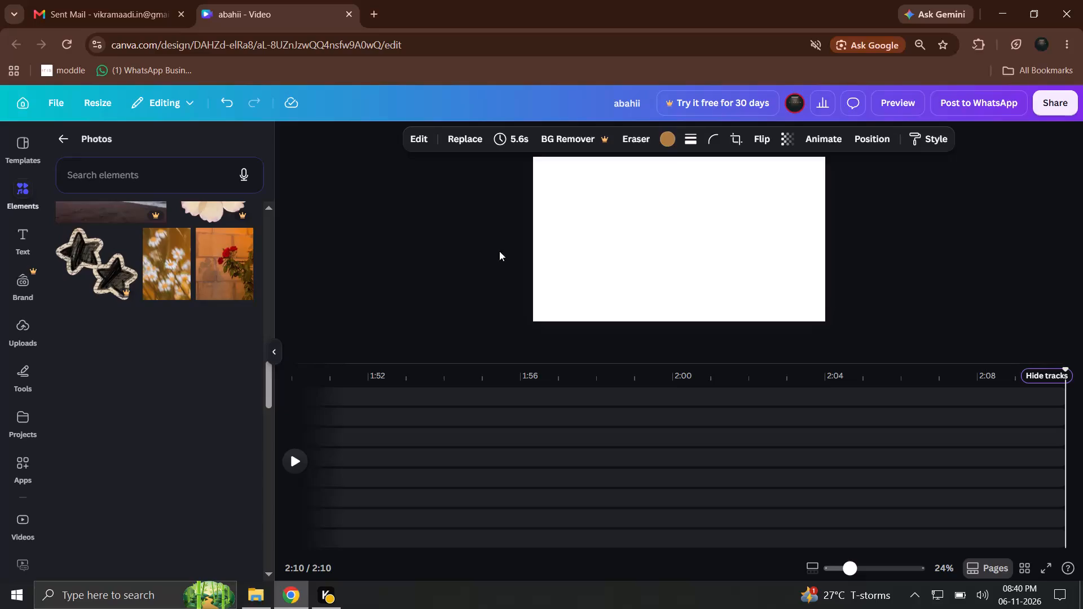
# Collapse the Photos side panel to give the canvas and timeline more room.
pyautogui.moveTo(276, 389); pyautogui.dragTo(278, 401)
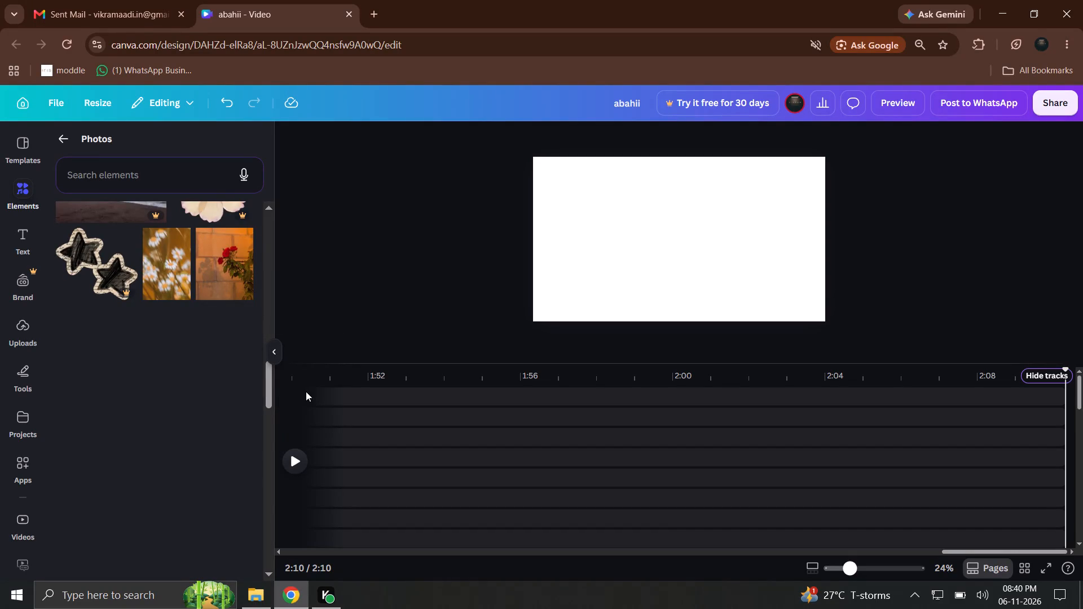
pyautogui.click(282, 354)
pyautogui.click(274, 355)
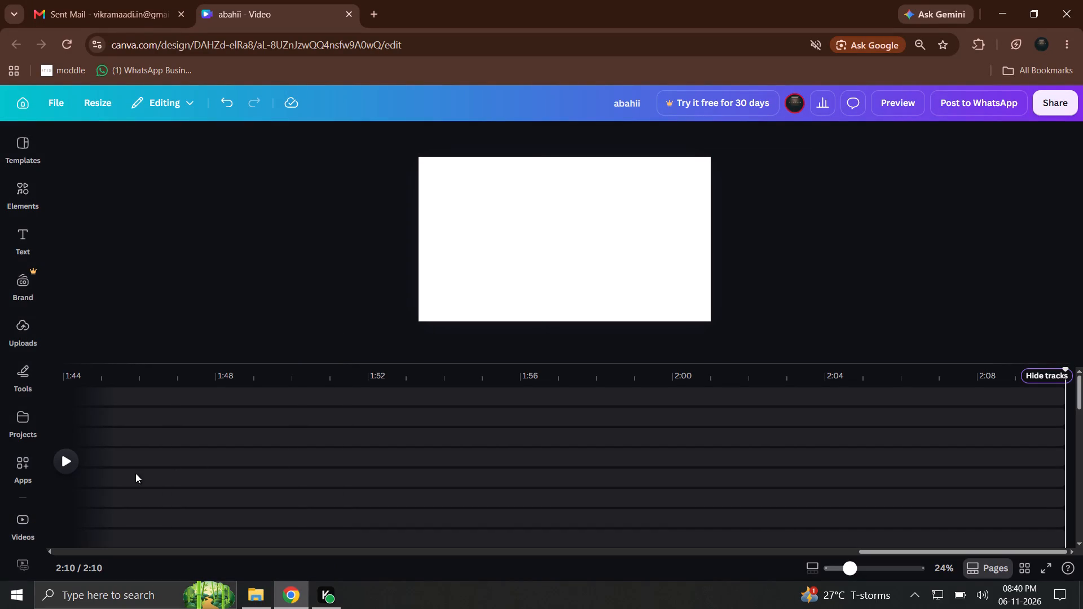
# Play the video from the beginning to preview its opening.
pyautogui.click(25, 452)
pyautogui.click(62, 452)
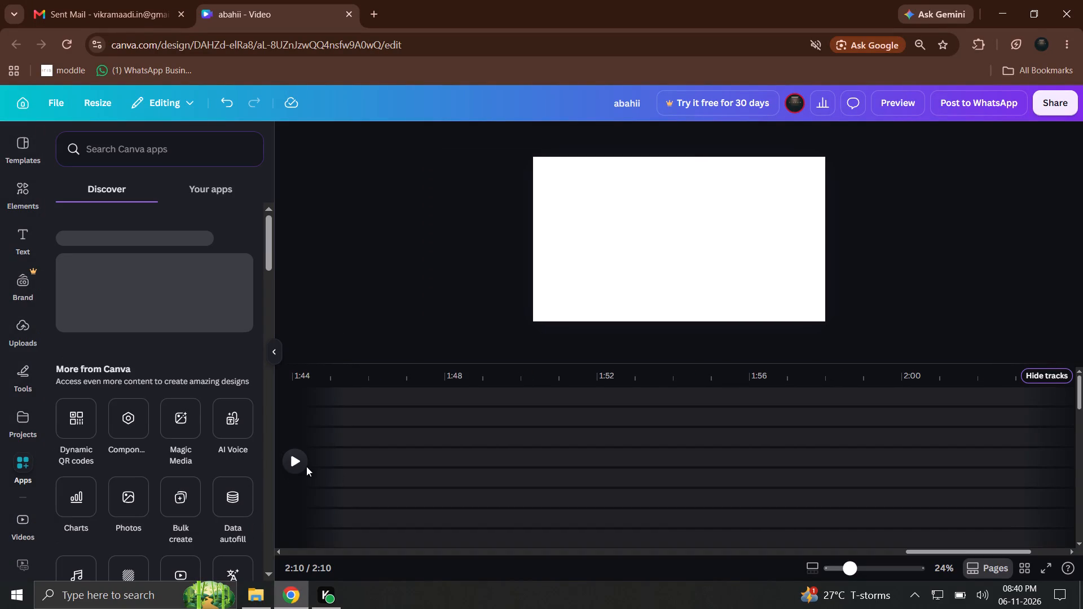
pyautogui.click(283, 456)
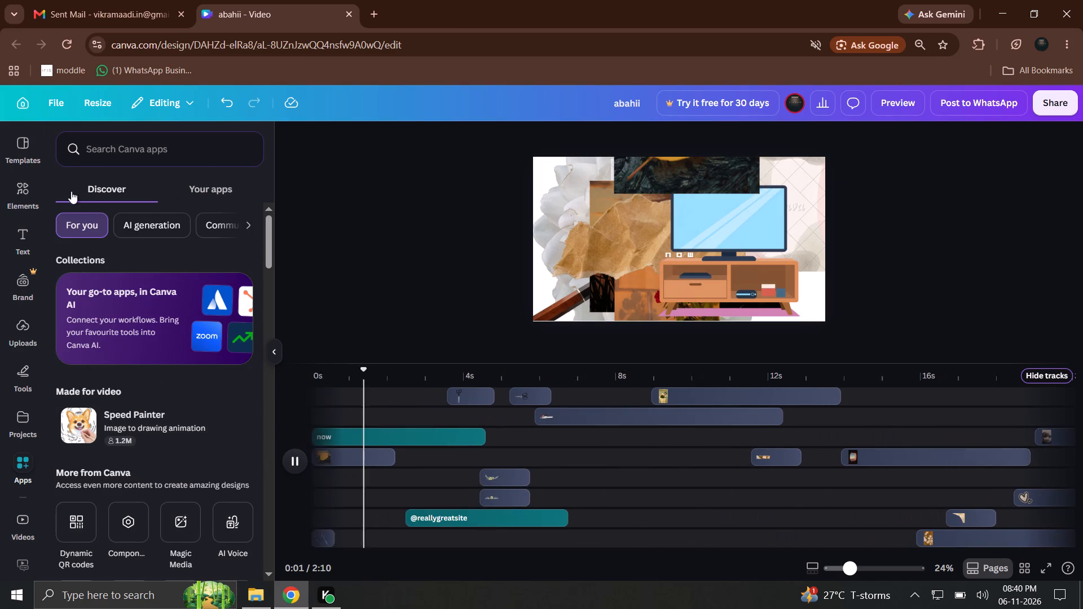
pyautogui.click(39, 163)
# Select the "now" text clip with the two nearby image clips and extend their ends together, bringing the text clip to about 22 s.
pyautogui.moveTo(460, 407); pyautogui.dragTo(694, 479)
pyautogui.moveTo(638, 471); pyautogui.dragTo(419, 421)
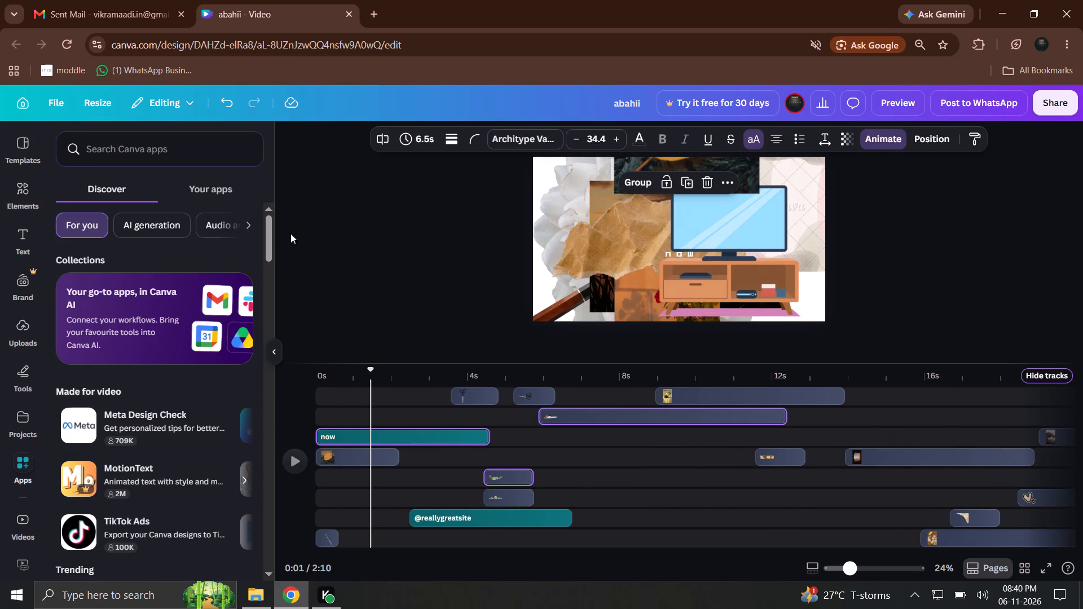
pyautogui.click(35, 208)
pyautogui.click(35, 206)
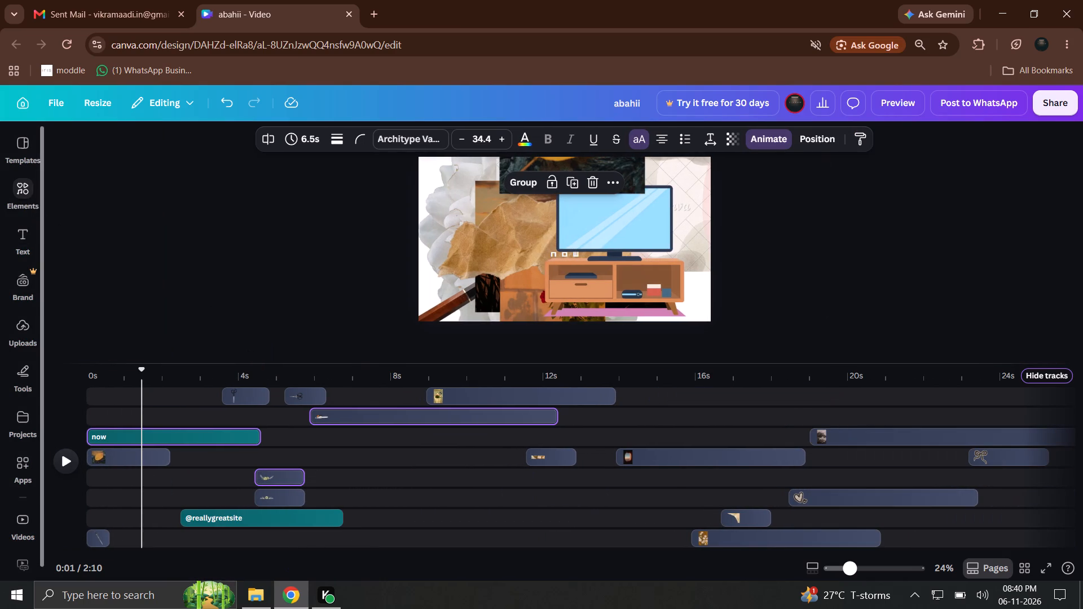
pyautogui.moveTo(258, 429); pyautogui.dragTo(936, 464)
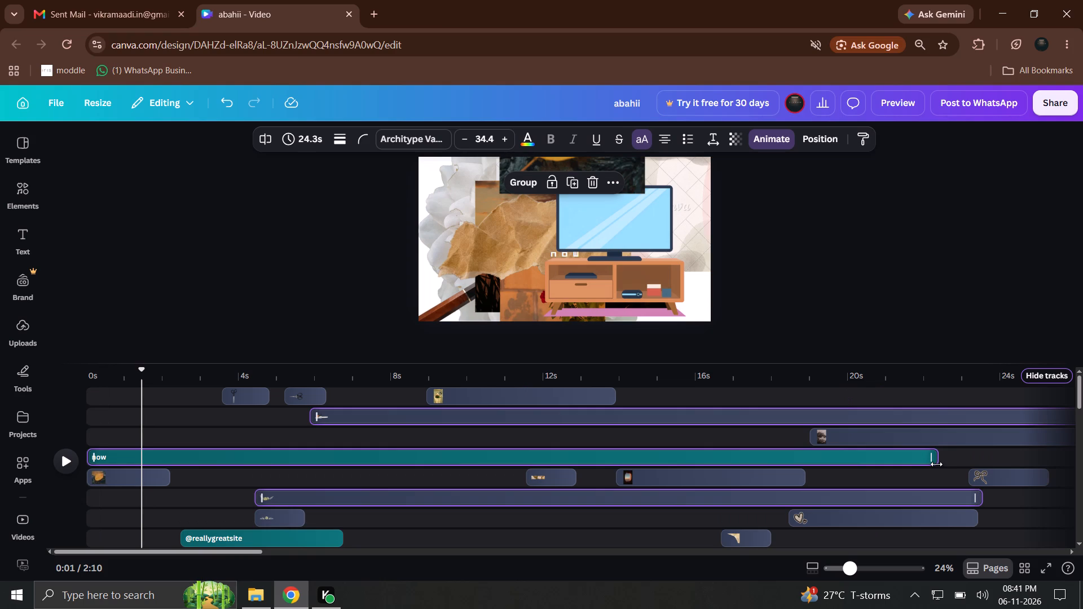
# Select the airplane window photo clip in the timeline.
pyautogui.moveTo(879, 476); pyautogui.dragTo(681, 483)
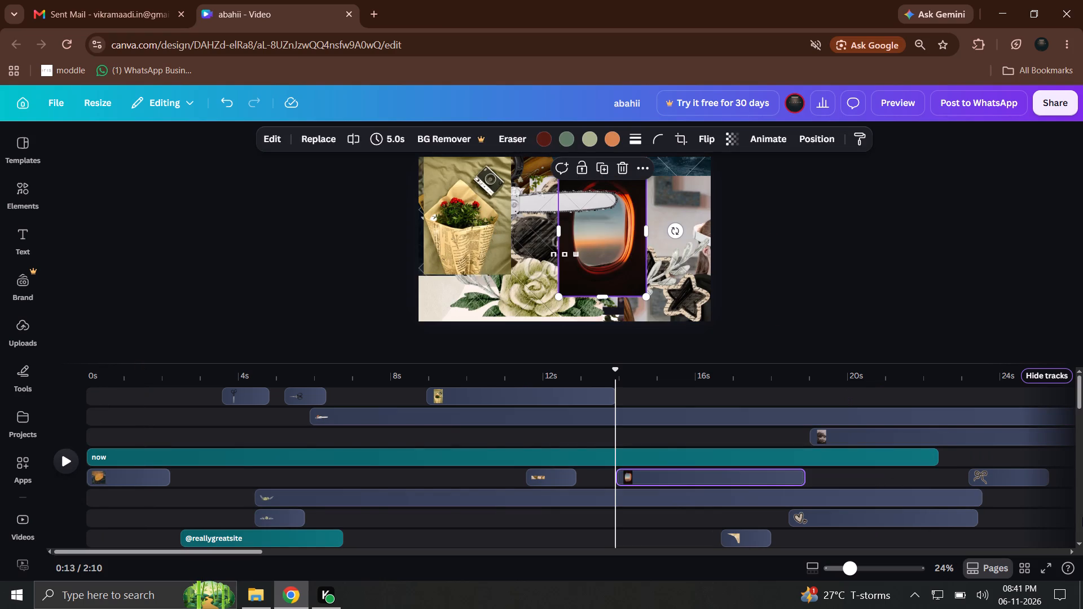
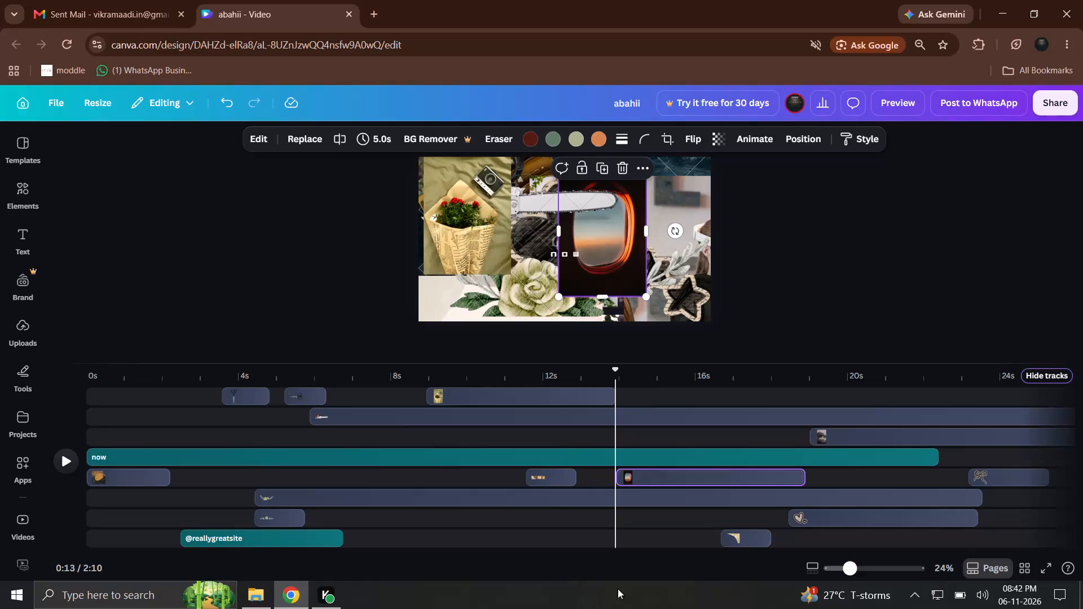
# Play the video from the beginning to review the current clip timing.
pyautogui.moveTo(329, 379); pyautogui.dragTo(73, 383)
pyautogui.click(77, 457)
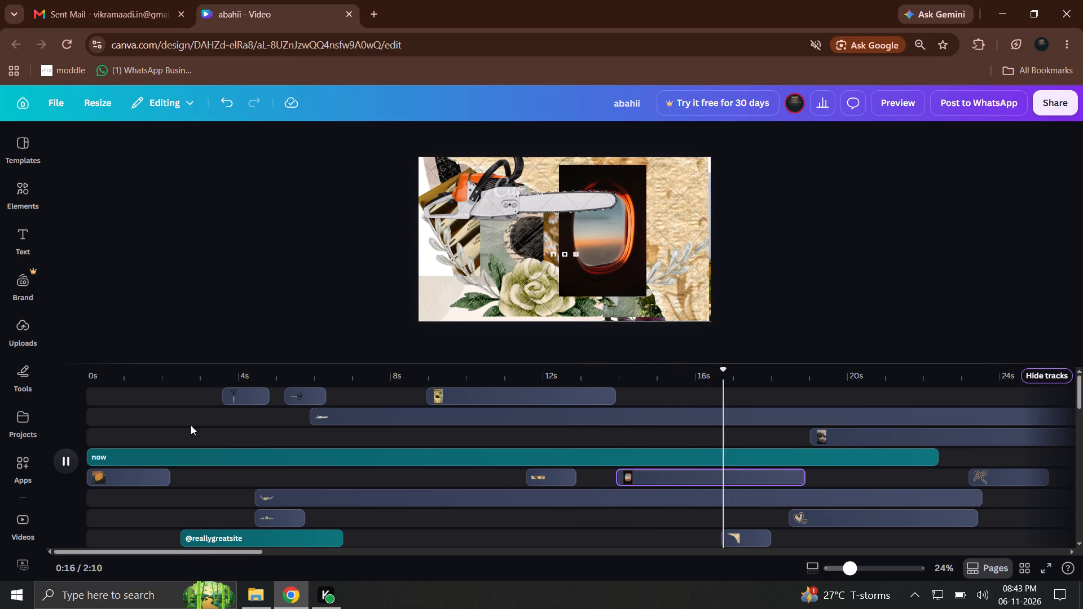
# Select the "now" text clip with the chainsaw, daisy strip, airplane window, pavement-track neighbours and rose clips and move them about 9 s later.
pyautogui.moveTo(371, 539); pyautogui.dragTo(672, 412)
pyautogui.moveTo(644, 489); pyautogui.dragTo(524, 488)
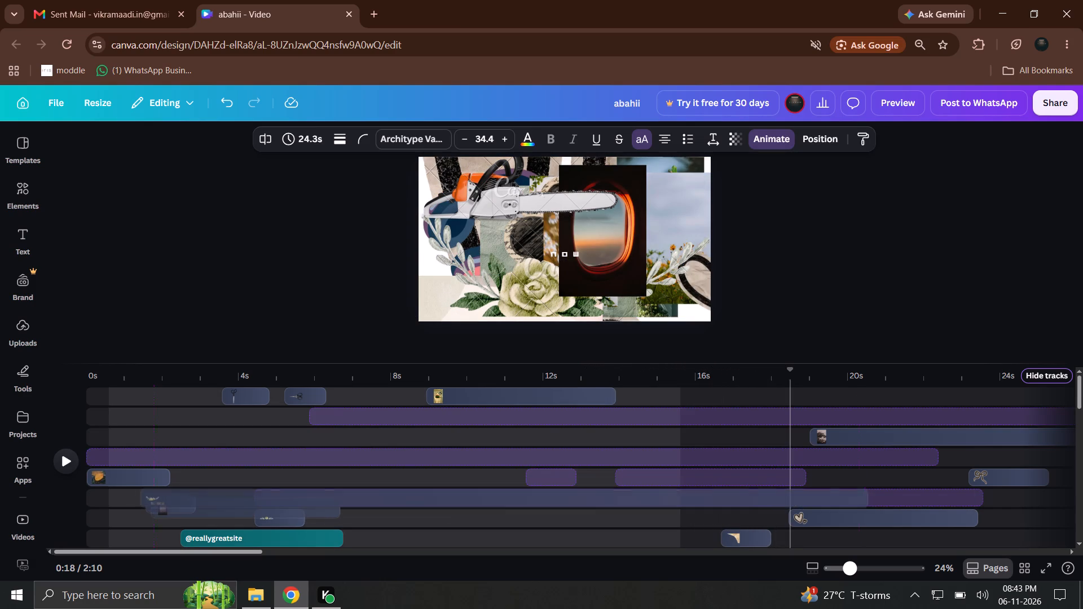
pyautogui.moveTo(524, 488); pyautogui.dragTo(913, 439)
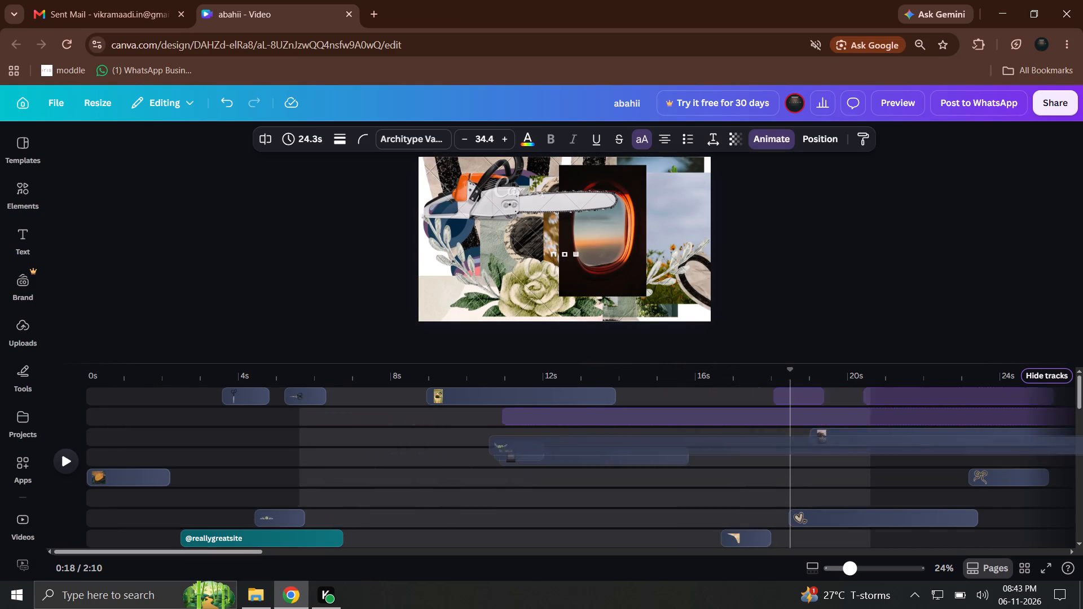
pyautogui.moveTo(913, 439); pyautogui.dragTo(971, 445)
# Shift the shadowed pavement photo clip slightly earlier and extend its start to about 6 s, making it 21.2 s long.
pyautogui.moveTo(833, 476); pyautogui.dragTo(772, 470)
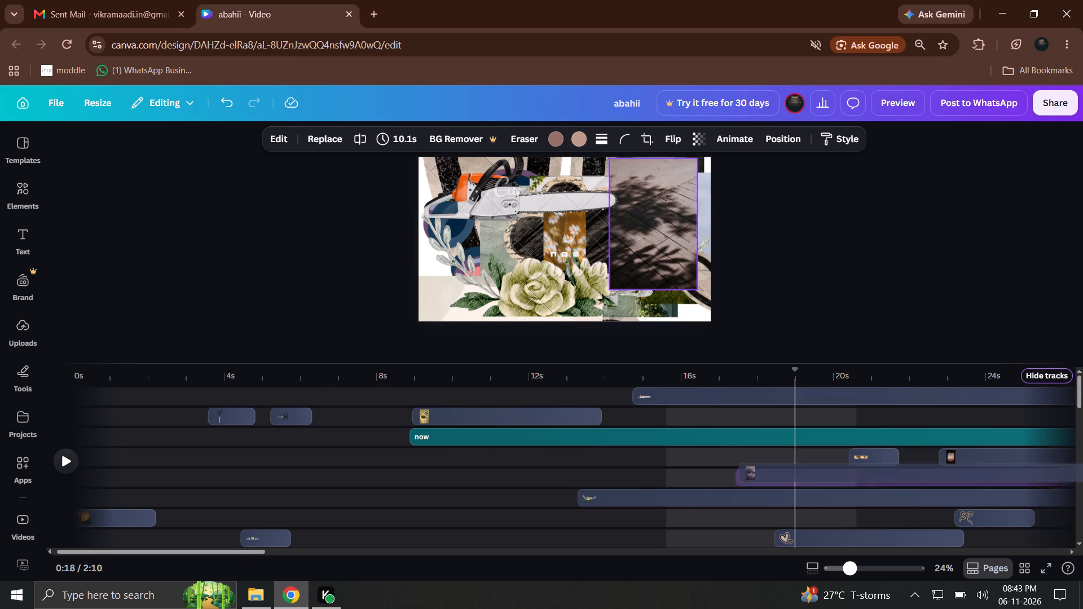
pyautogui.moveTo(772, 470); pyautogui.dragTo(771, 471)
pyautogui.moveTo(739, 482); pyautogui.dragTo(575, 495)
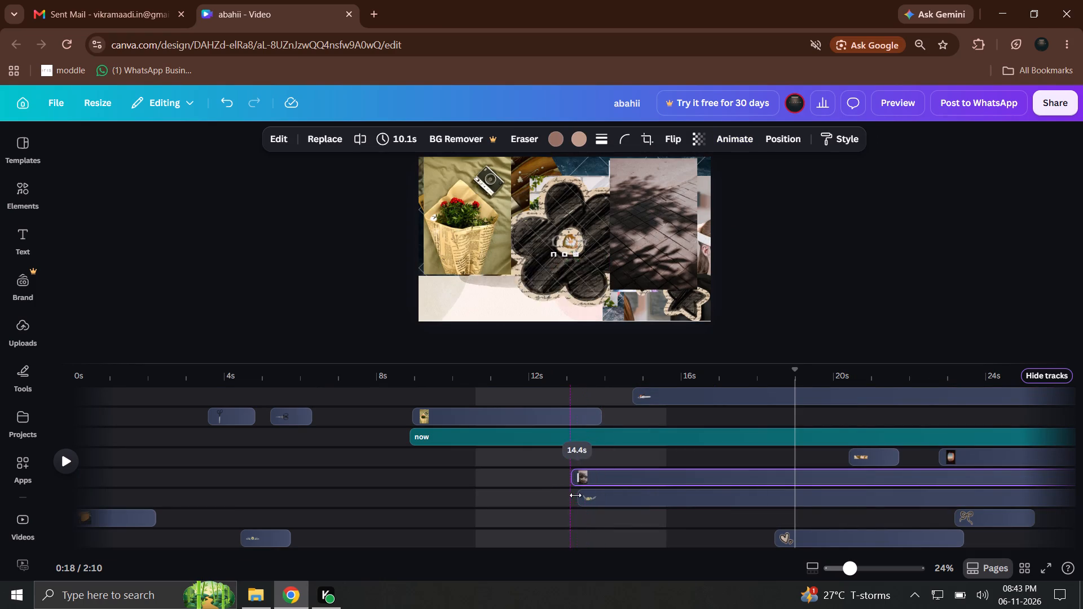
pyautogui.moveTo(575, 495); pyautogui.dragTo(563, 495)
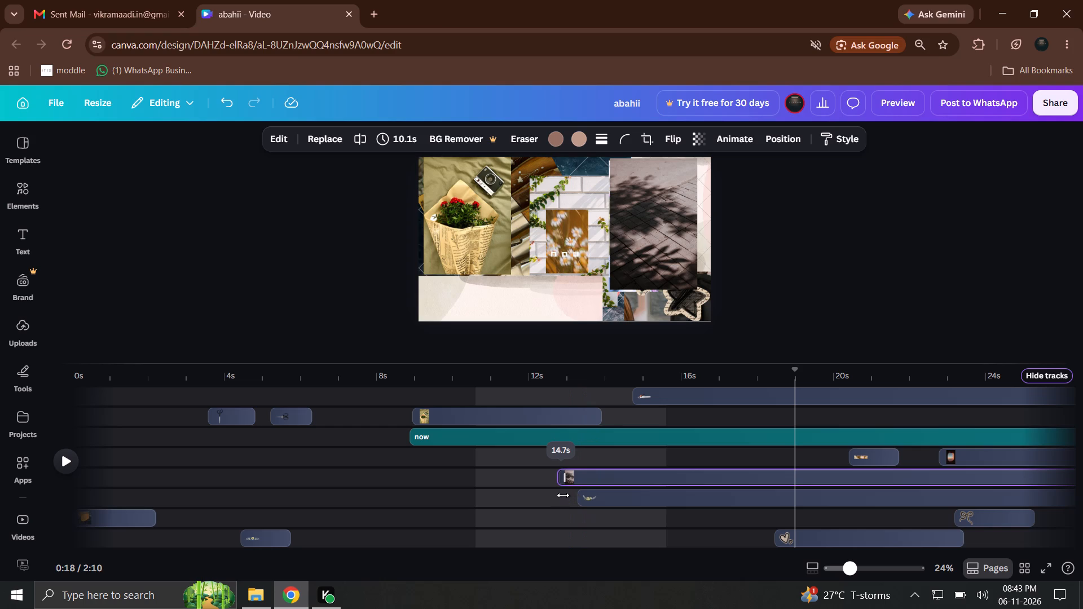
pyautogui.moveTo(563, 495); pyautogui.dragTo(522, 501)
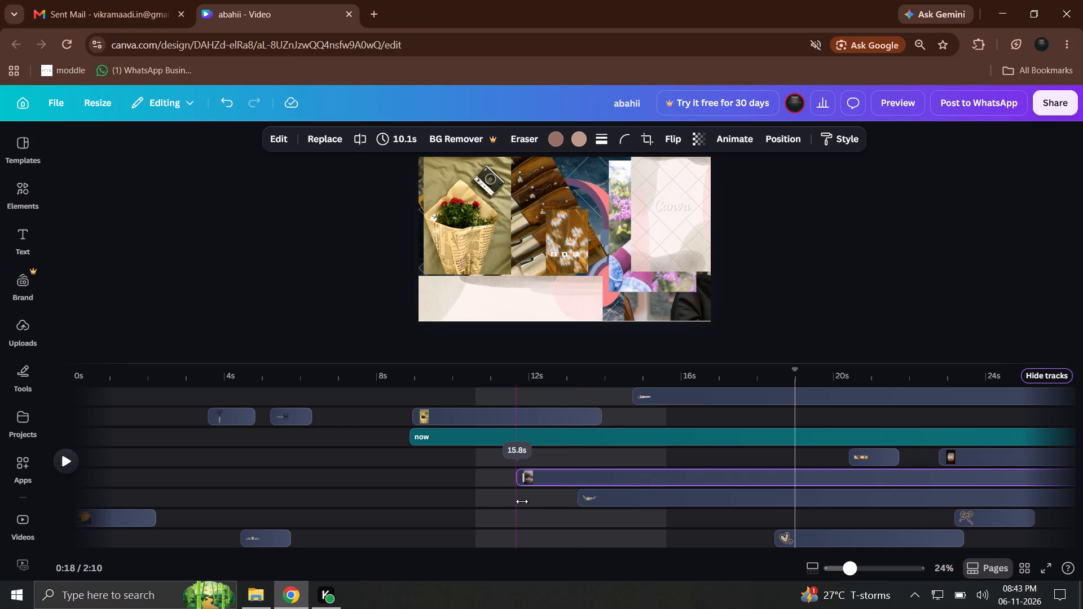
pyautogui.moveTo(522, 501); pyautogui.dragTo(319, 493)
# Move the "now" text clip slightly earlier so it starts at about 8 s.
pyautogui.moveTo(455, 438); pyautogui.dragTo(423, 449)
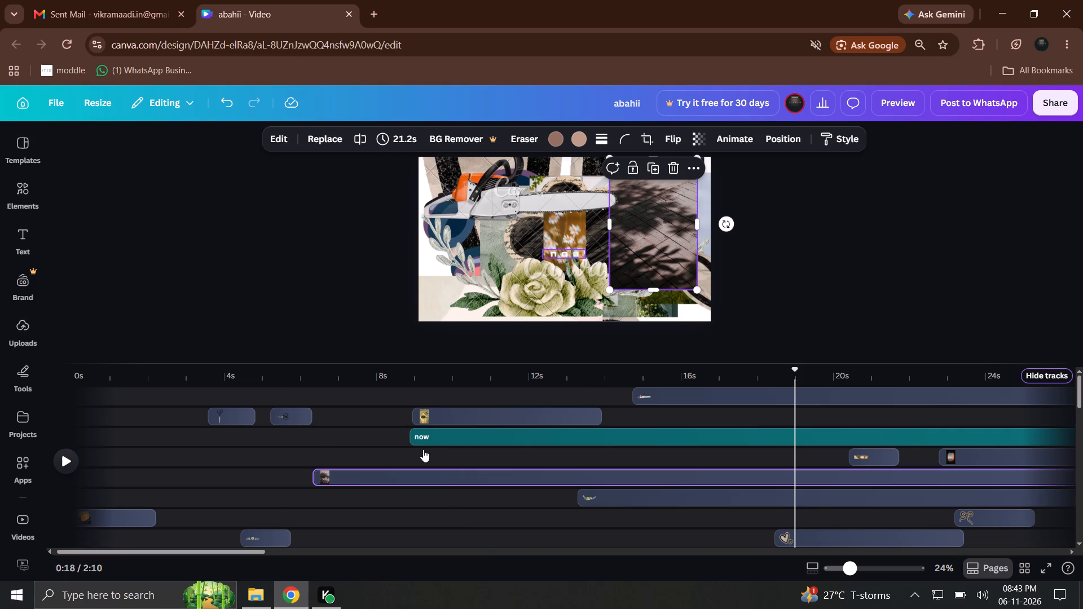
pyautogui.moveTo(423, 449); pyautogui.dragTo(419, 457)
# Move the daisy strip clip to about 18 s and the airplane window clip to about 22 s, both on the second track.
pyautogui.moveTo(854, 456); pyautogui.dragTo(762, 425)
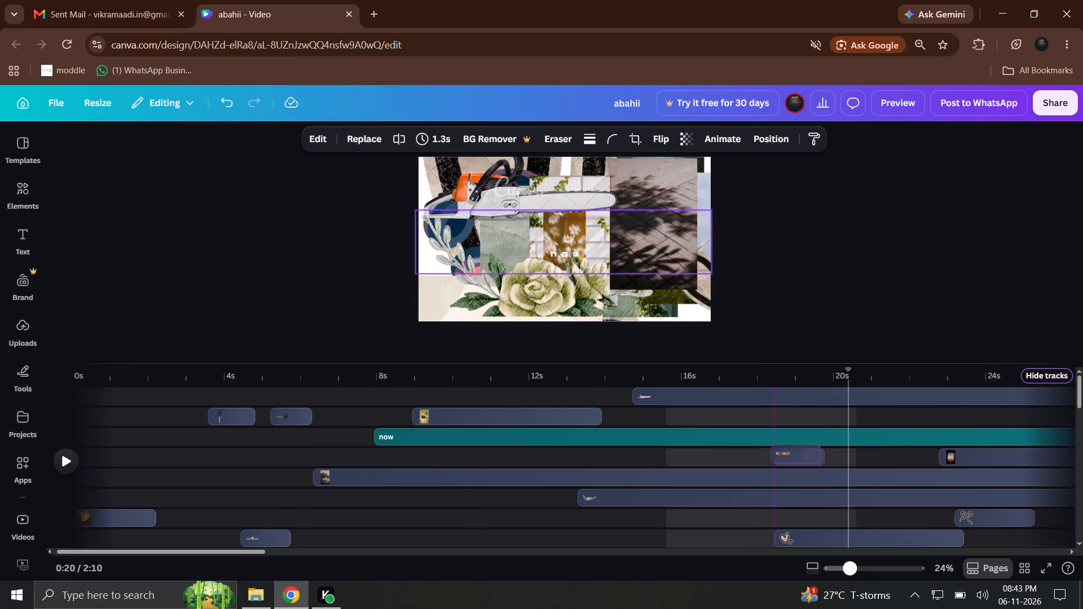
pyautogui.moveTo(762, 425); pyautogui.dragTo(760, 414)
pyautogui.moveTo(962, 466); pyautogui.dragTo(914, 431)
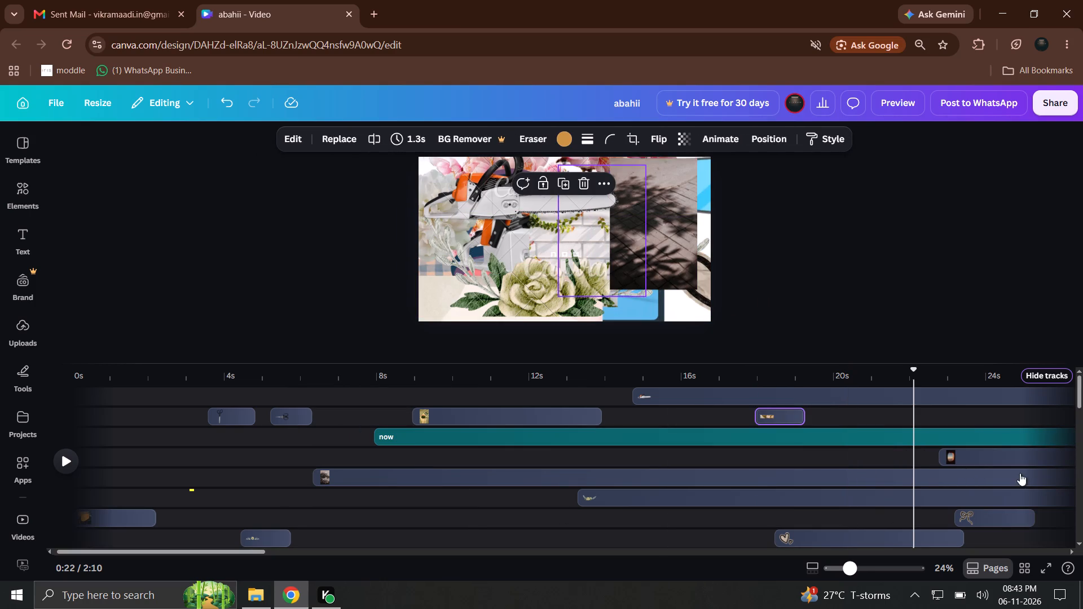
pyautogui.moveTo(1003, 461); pyautogui.dragTo(950, 411)
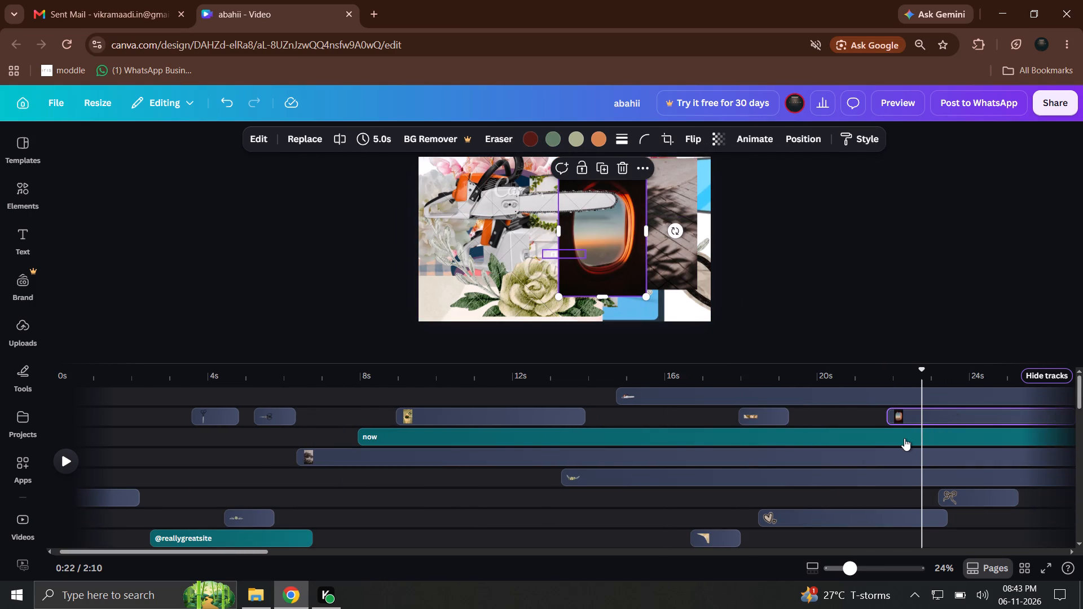
# Move the 19.1 s rose clip earlier to start together with the pavement photo clip at about 6 s.
pyautogui.moveTo(865, 477); pyautogui.dragTo(781, 474)
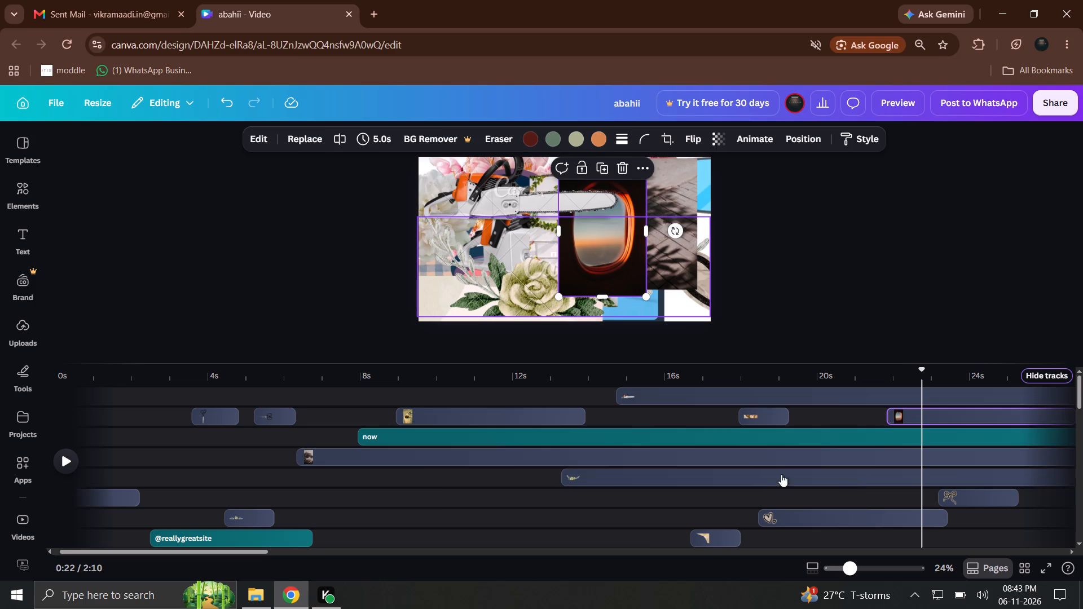
pyautogui.moveTo(781, 474); pyautogui.dragTo(595, 464)
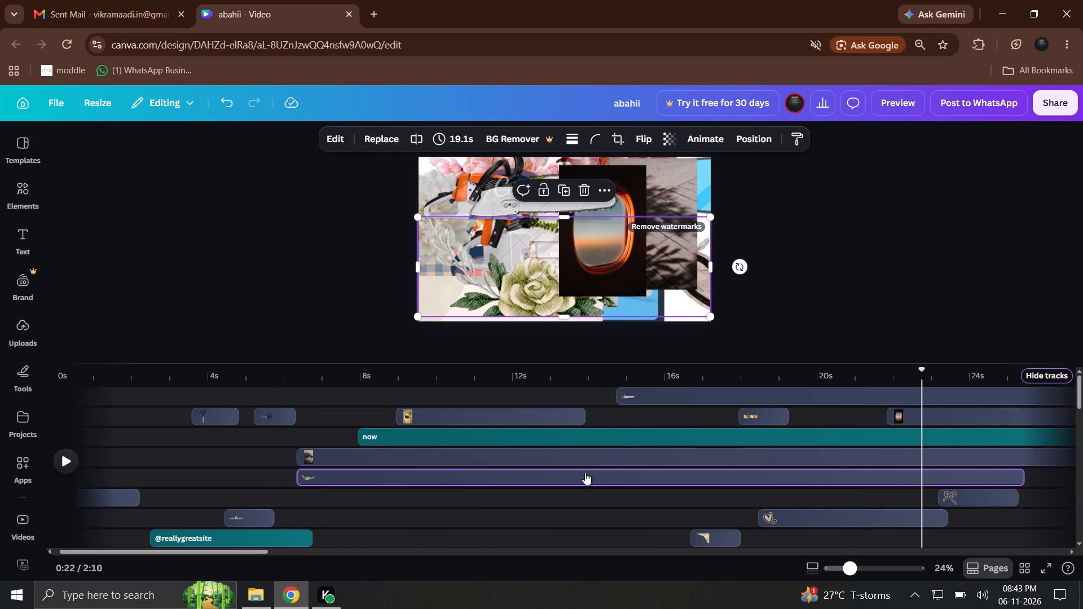
# Move the bow clip to about 19.5 s on the second track and the 5.0 s black-outlined sticker clip to about 13 s.
pyautogui.moveTo(963, 502); pyautogui.dragTo(839, 418)
pyautogui.moveTo(825, 522); pyautogui.dragTo(820, 523)
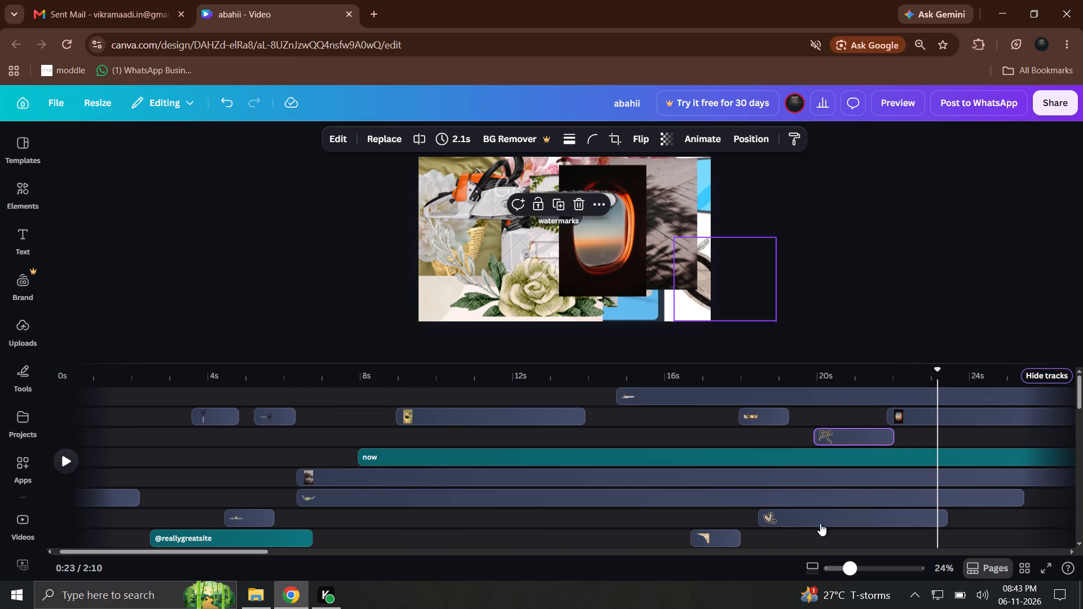
pyautogui.moveTo(820, 523); pyautogui.dragTo(667, 440)
pyautogui.moveTo(843, 442); pyautogui.dragTo(828, 426)
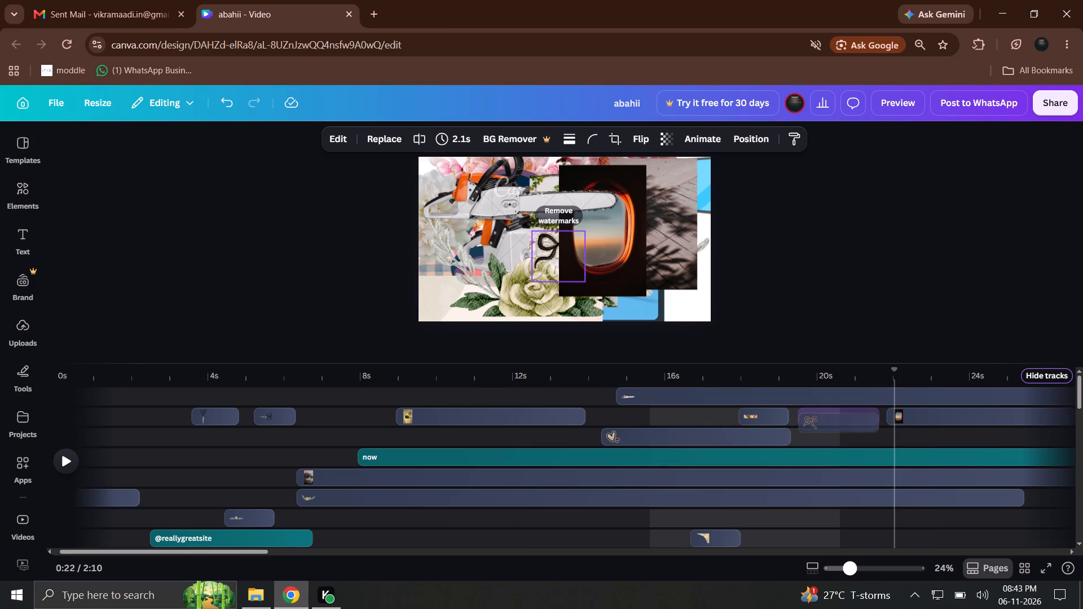
pyautogui.moveTo(736, 438); pyautogui.dragTo(687, 425)
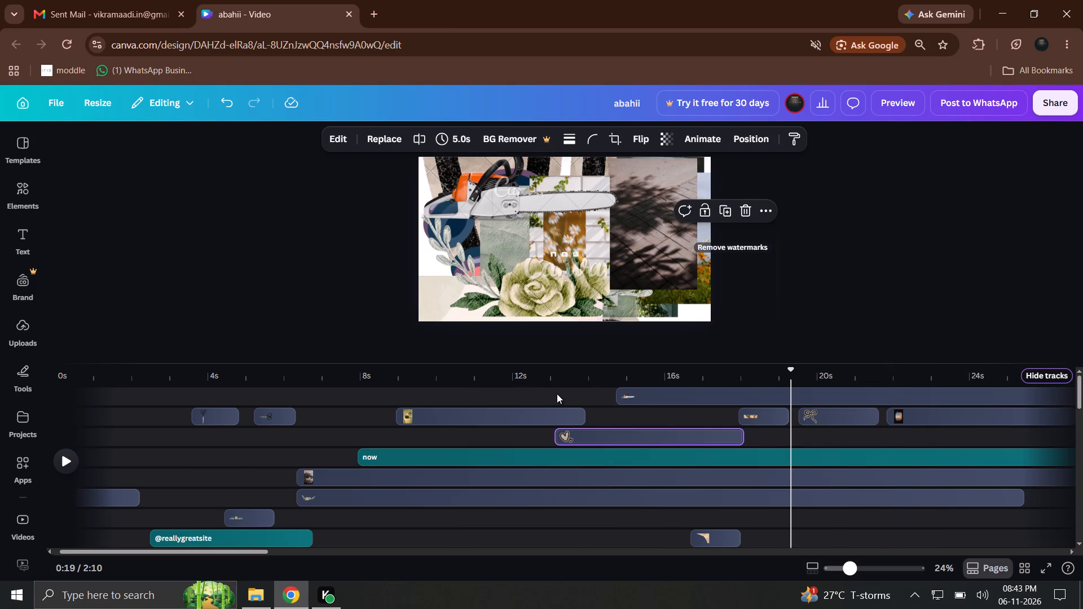
# Move the rose bouquet photo clip to the top track, starting at about 6.4 s.
pyautogui.moveTo(539, 413); pyautogui.dragTo(455, 400)
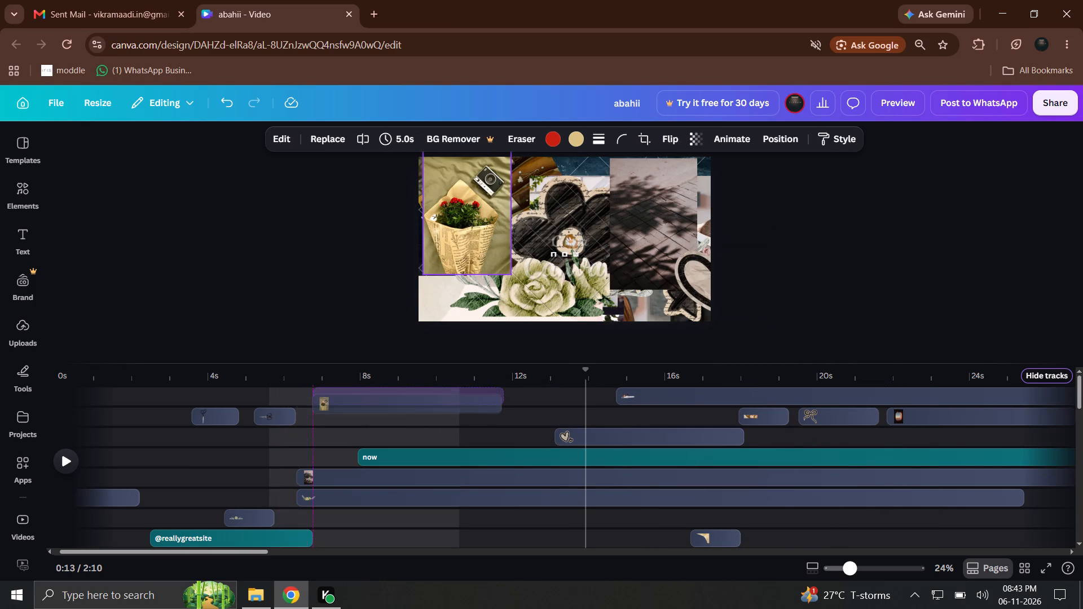
pyautogui.moveTo(455, 400); pyautogui.dragTo(447, 401)
# Move the black-outlined sticker clip up one track, keeping its start at about 13 s.
pyautogui.moveTo(594, 438); pyautogui.dragTo(597, 421)
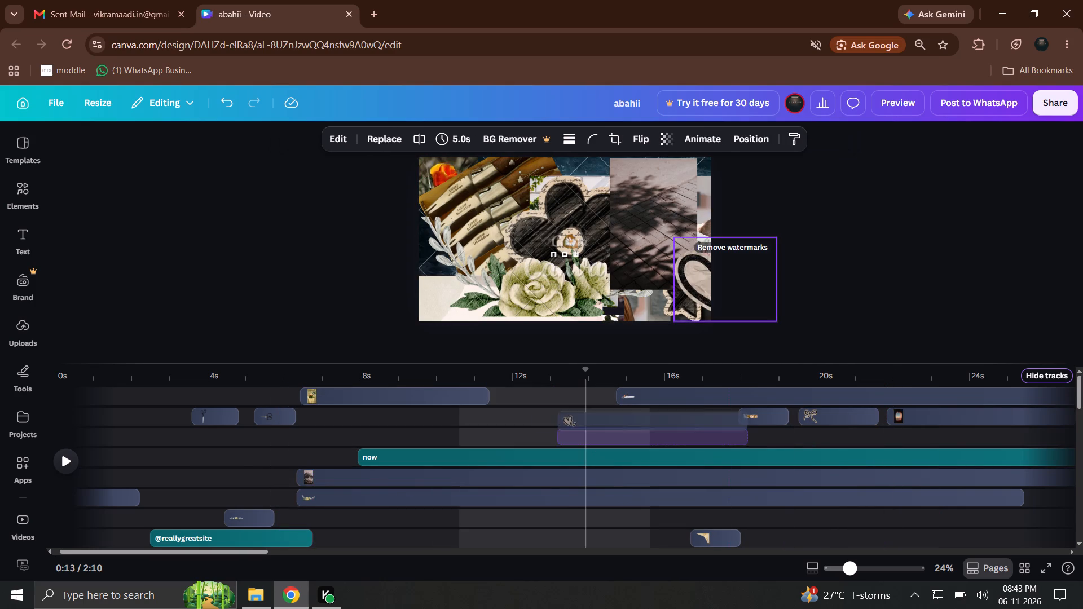
pyautogui.moveTo(597, 421); pyautogui.dragTo(596, 409)
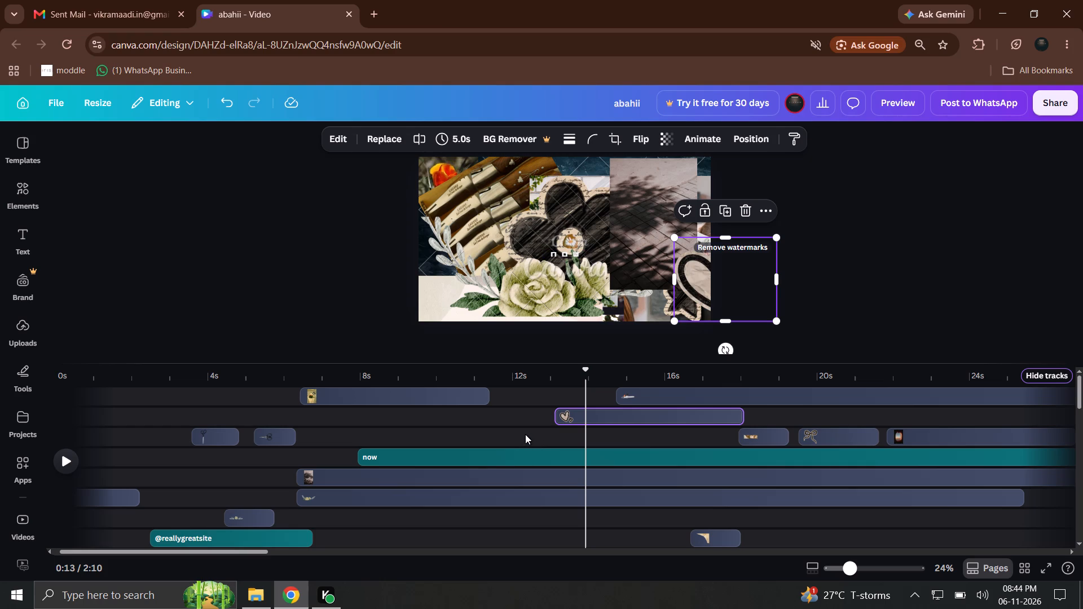
# Move the rose bouquet photo clip later to start at about 9.6 s, just ahead of the chainsaw clip.
pyautogui.moveTo(456, 401); pyautogui.dragTo(530, 405)
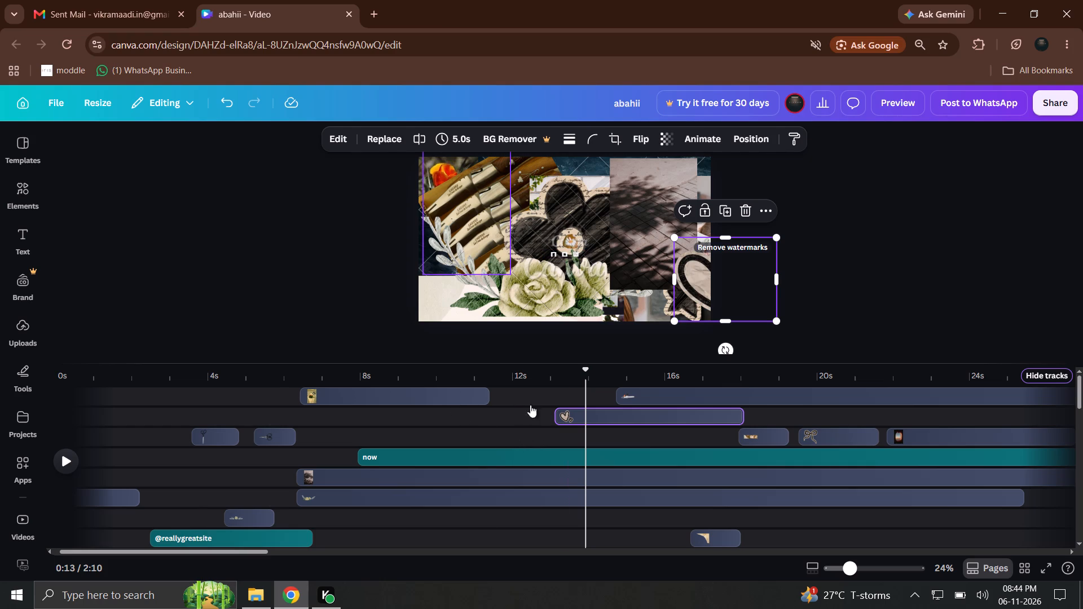
pyautogui.moveTo(530, 405); pyautogui.dragTo(580, 405)
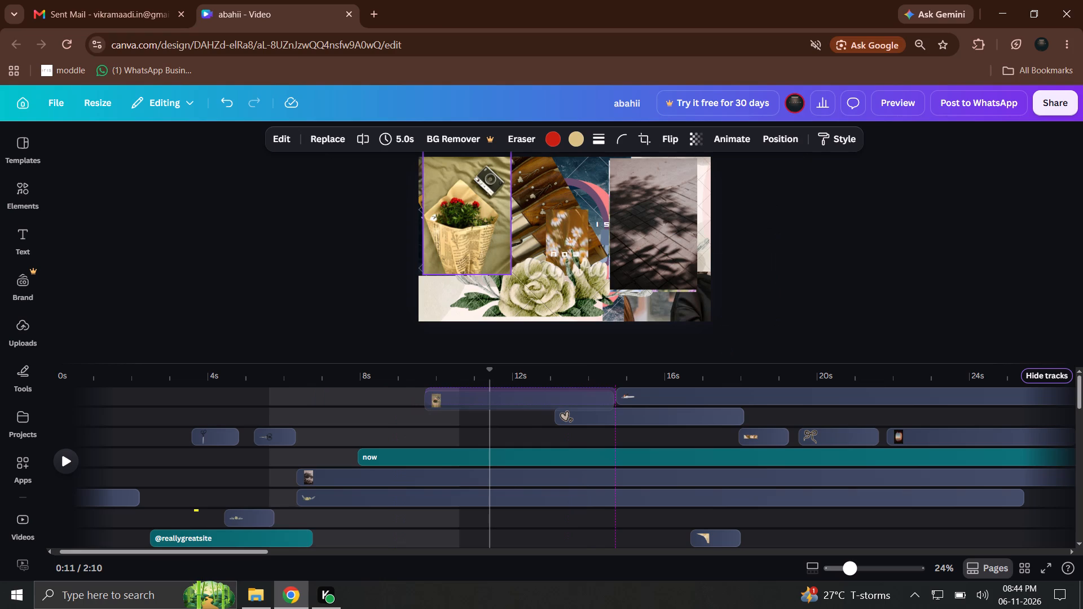
pyautogui.moveTo(580, 405); pyautogui.dragTo(578, 406)
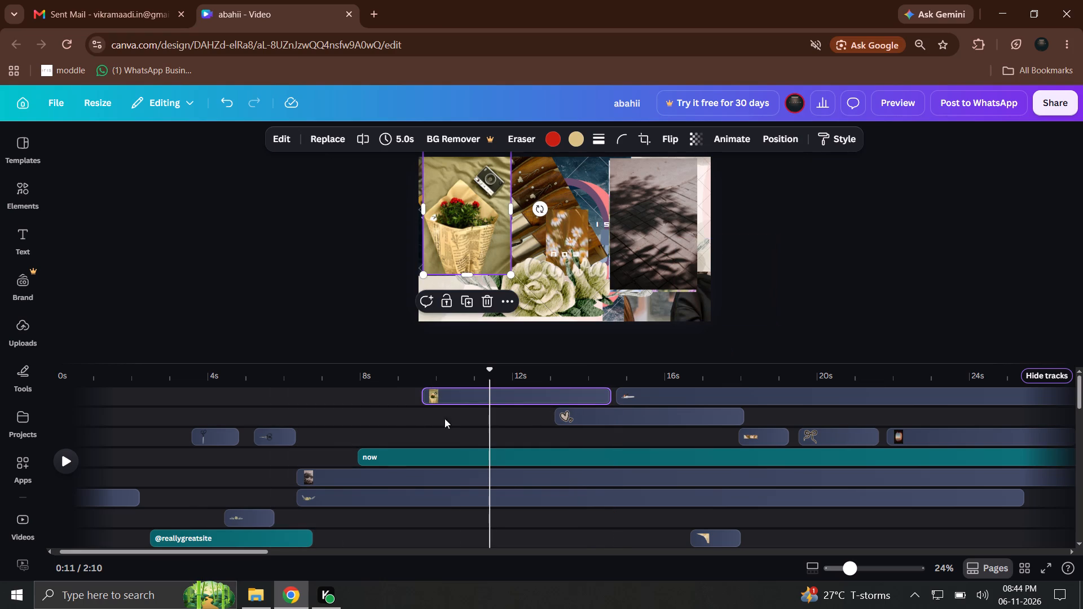
# Line up the daisy strip, scissors and bow clips one after another on the second track, starting at about 18.6 s.
pyautogui.moveTo(285, 438); pyautogui.dragTo(771, 424)
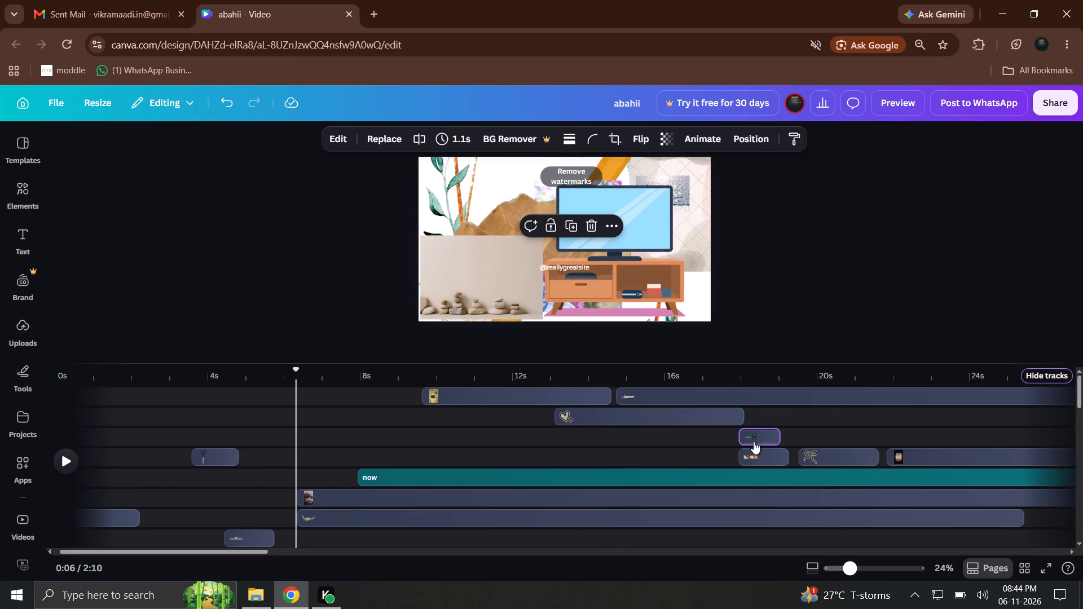
pyautogui.moveTo(747, 453); pyautogui.dragTo(778, 418)
pyautogui.moveTo(761, 439); pyautogui.dragTo(842, 426)
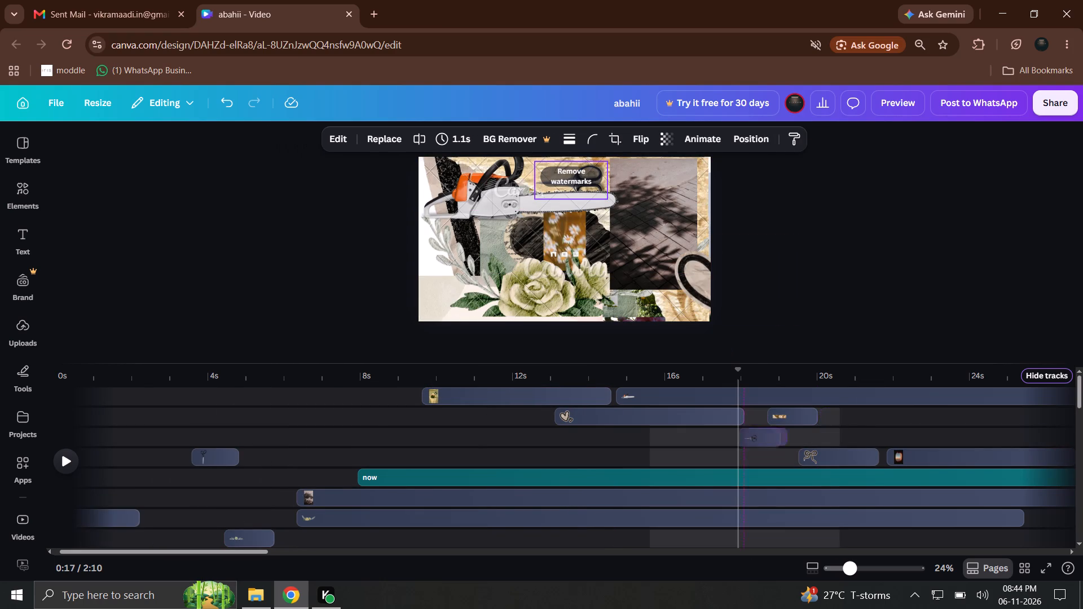
pyautogui.moveTo(842, 426); pyautogui.dragTo(840, 423)
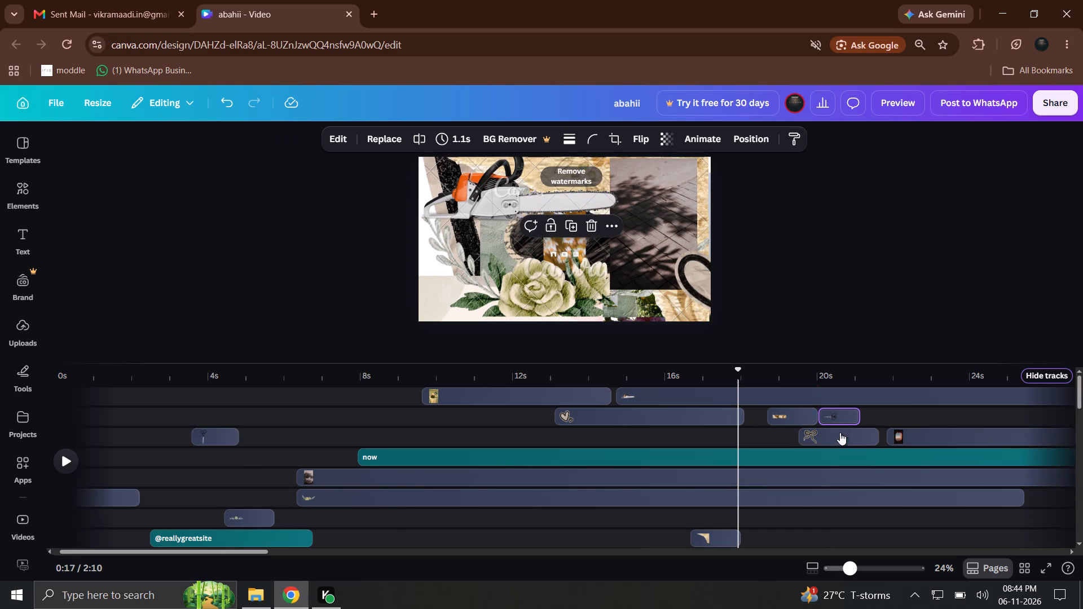
pyautogui.moveTo(834, 440); pyautogui.dragTo(893, 413)
# Place the two airplane window photo clips back to back on the second track after the bow clip, starting at about 24 s.
pyautogui.moveTo(935, 436); pyautogui.dragTo(1031, 429)
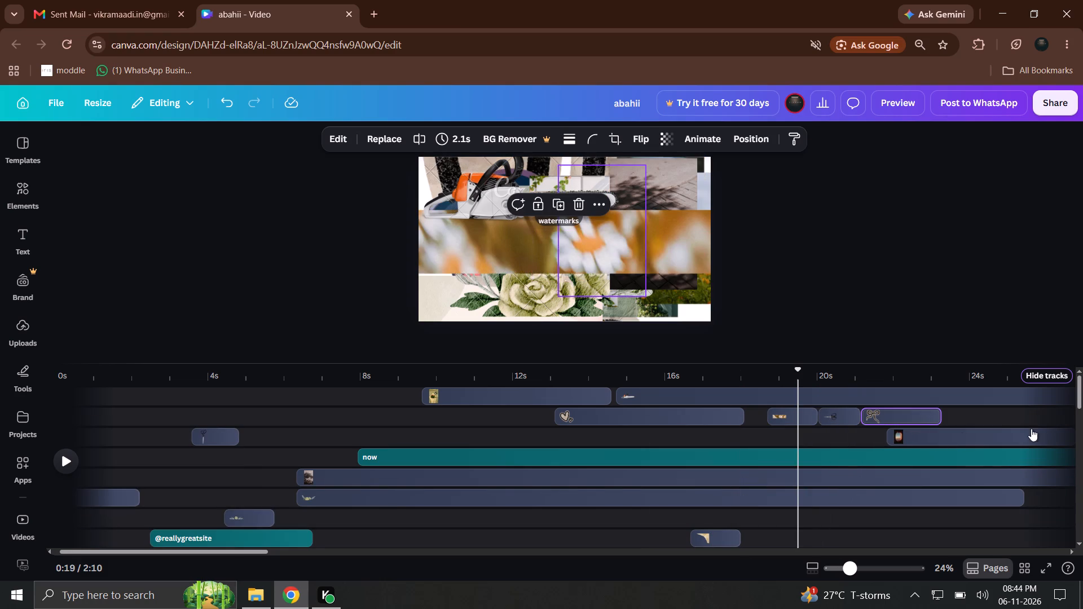
pyautogui.moveTo(1031, 429); pyautogui.dragTo(785, 415)
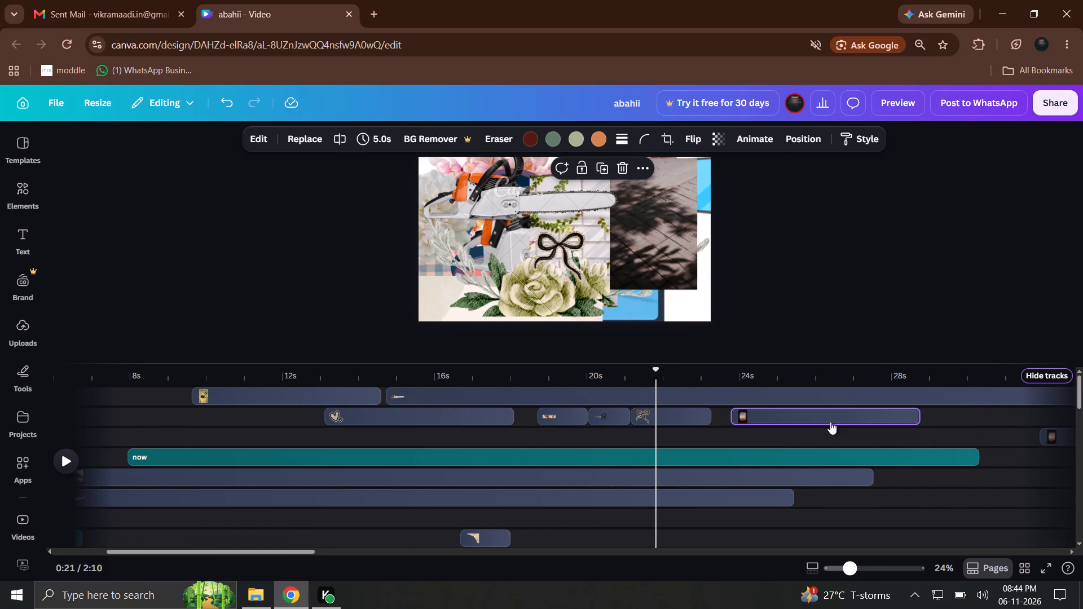
pyautogui.moveTo(1069, 435); pyautogui.dragTo(959, 414)
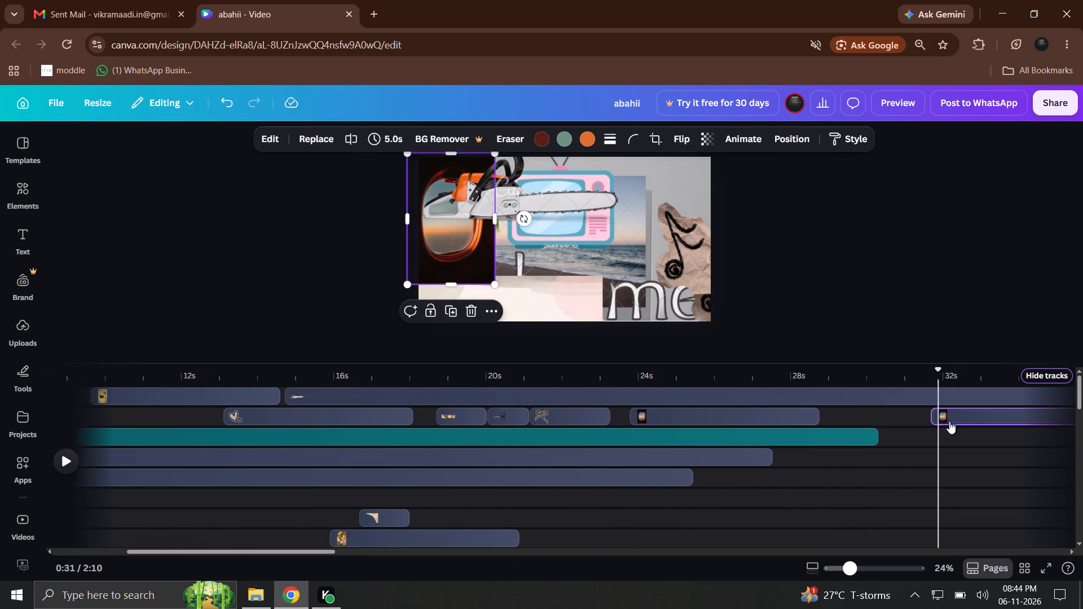
pyautogui.moveTo(954, 416); pyautogui.dragTo(849, 416)
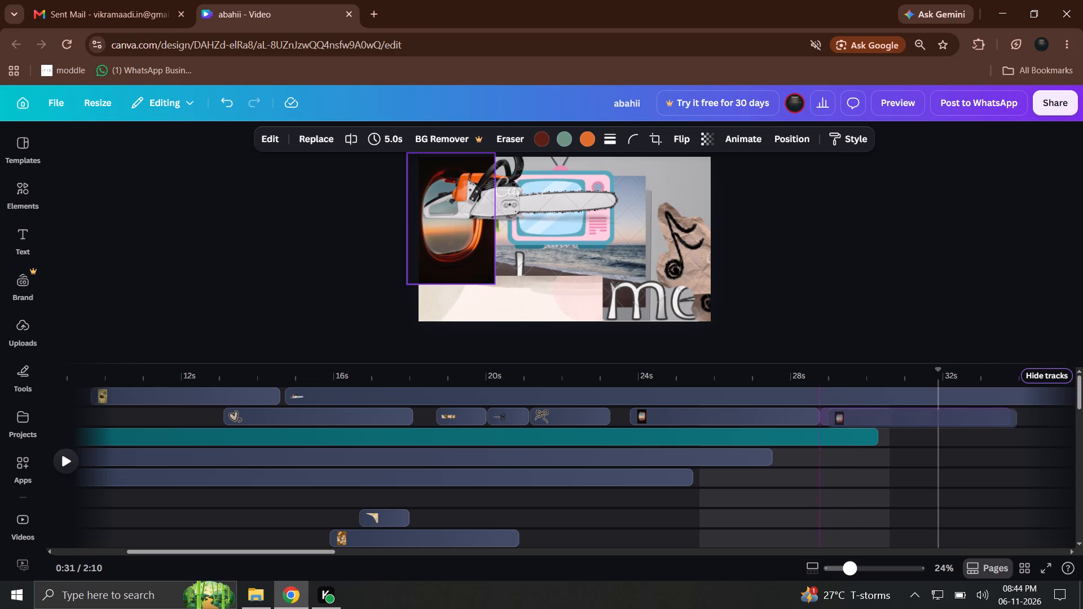
pyautogui.moveTo(849, 416); pyautogui.dragTo(847, 416)
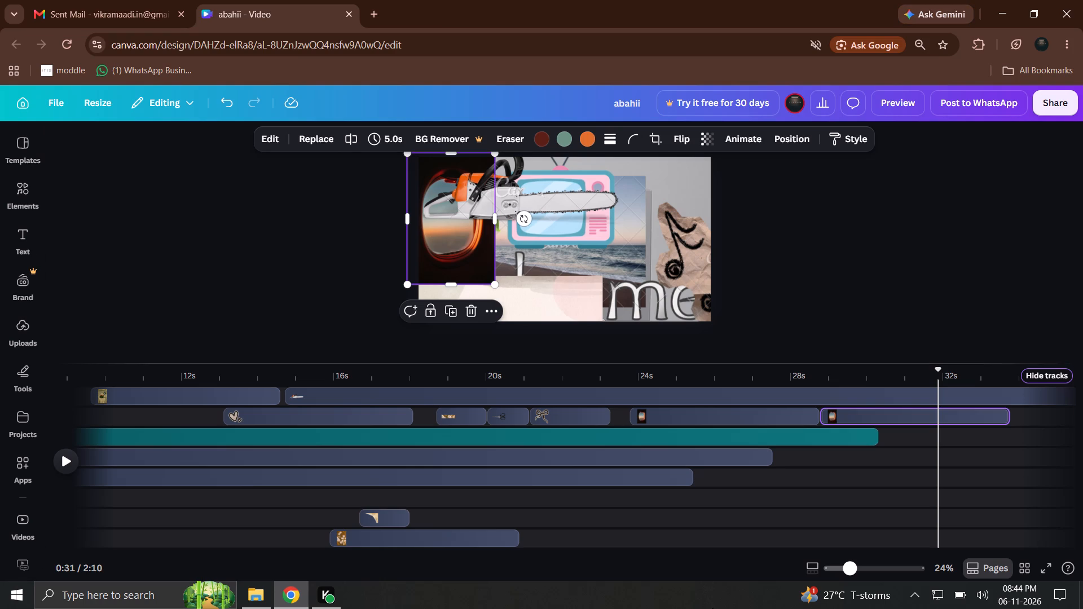
# Select the chainsaw, scissors, bow, both airplane window, "now", pavement and rose clips and move them together about 3 s earlier.
pyautogui.moveTo(491, 514); pyautogui.dragTo(995, 402)
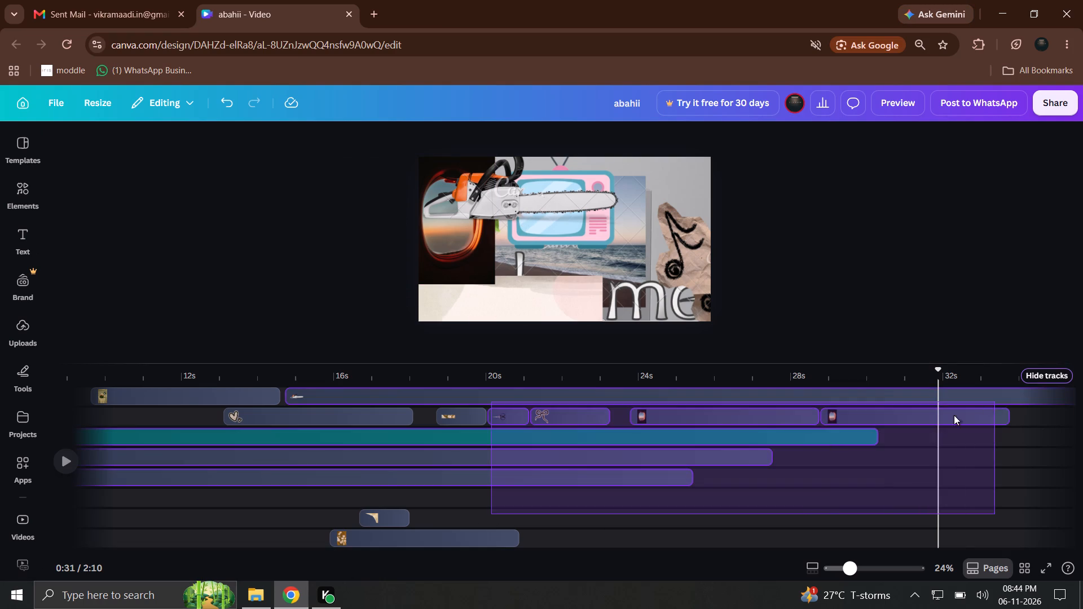
pyautogui.moveTo(746, 423); pyautogui.dragTo(688, 438)
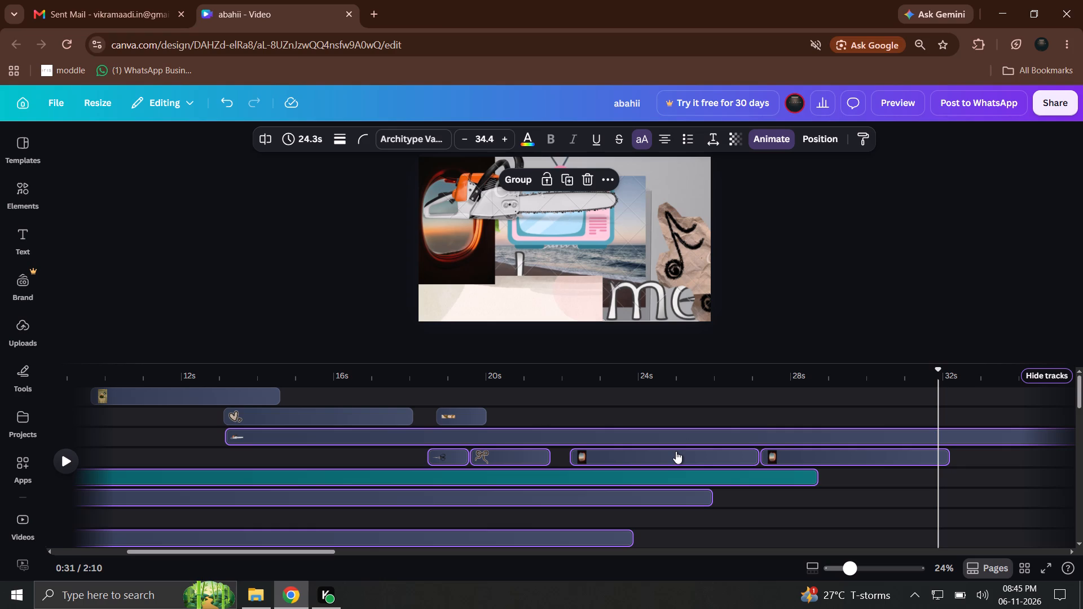
pyautogui.moveTo(862, 464); pyautogui.dragTo(851, 479)
pyautogui.moveTo(851, 479); pyautogui.dragTo(804, 414)
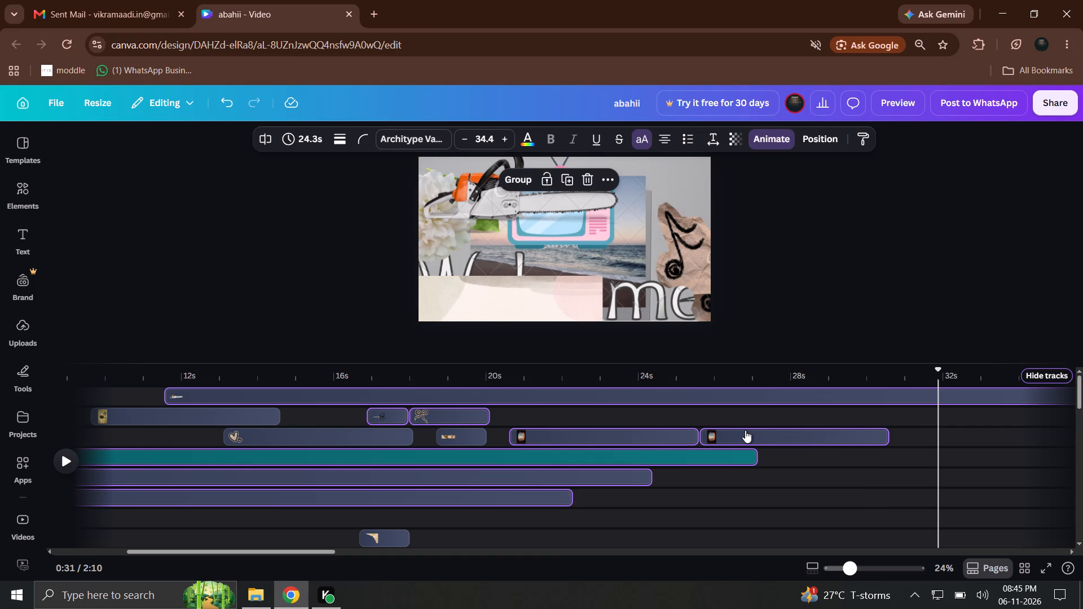
# Select the sticker, daisy strip, both airplane window, "now", pavement and rose clips and move them about 11 s later, with "now" at about 16 s.
pyautogui.click(745, 430)
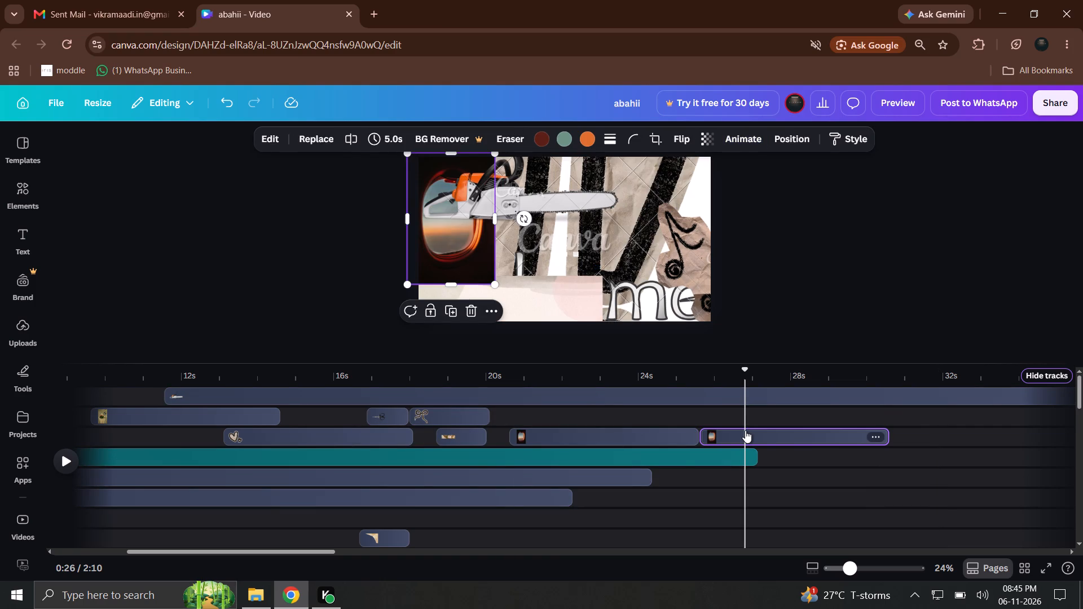
pyautogui.moveTo(740, 501); pyautogui.dragTo(353, 442)
pyautogui.moveTo(403, 442); pyautogui.dragTo(353, 442, button='right')
pyautogui.moveTo(353, 442); pyautogui.dragTo(720, 489)
pyautogui.click(720, 489)
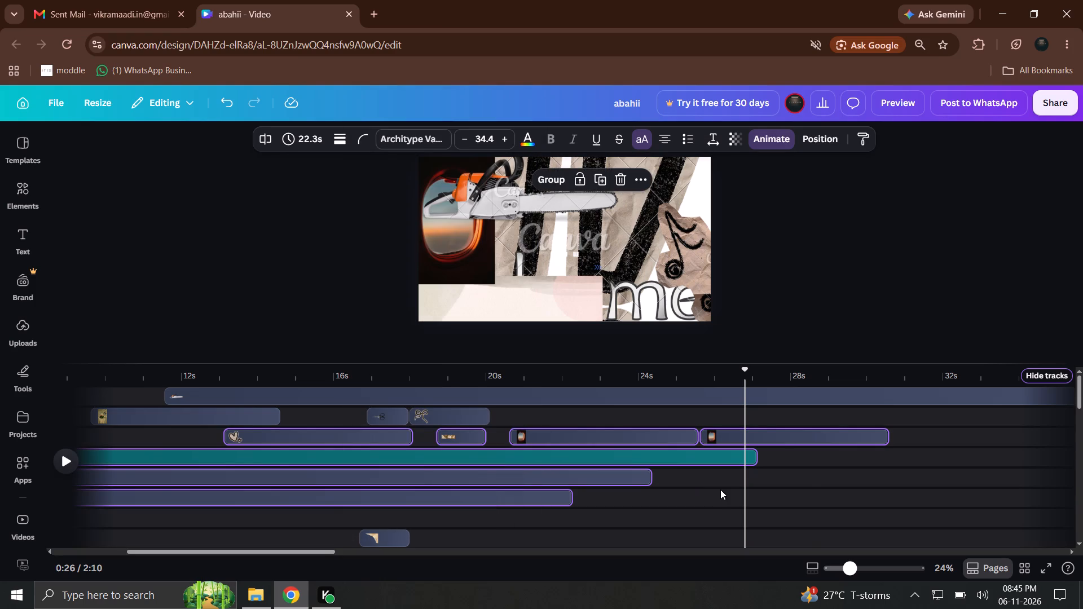
pyautogui.moveTo(159, 498); pyautogui.dragTo(397, 496)
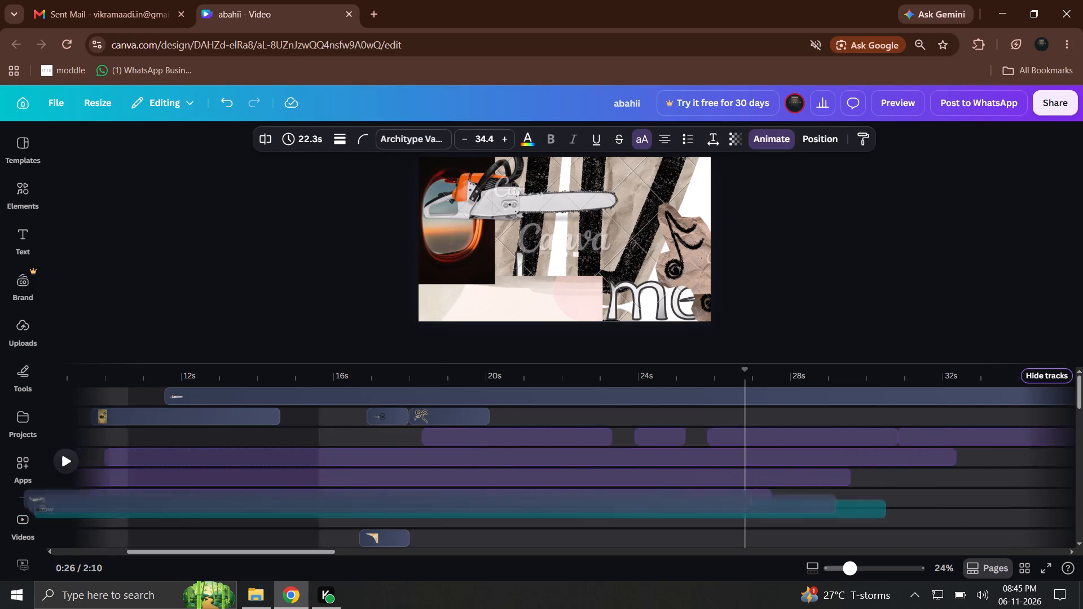
pyautogui.moveTo(397, 496); pyautogui.dragTo(591, 454)
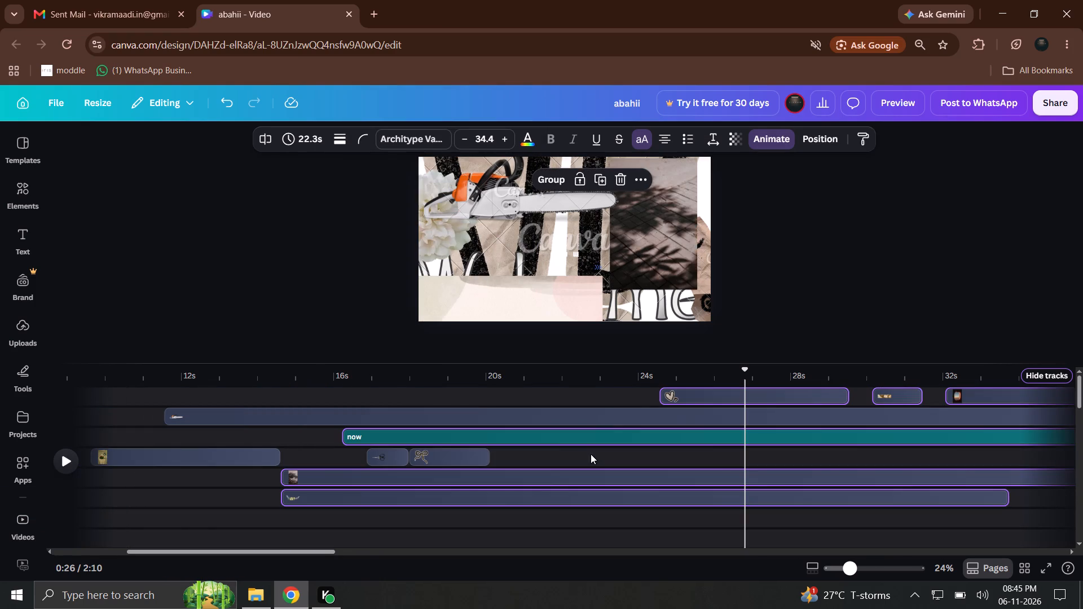
# Play the video from the beginning to review the rearranged clips.
pyautogui.moveTo(280, 373); pyautogui.dragTo(81, 379)
pyautogui.click(67, 451)
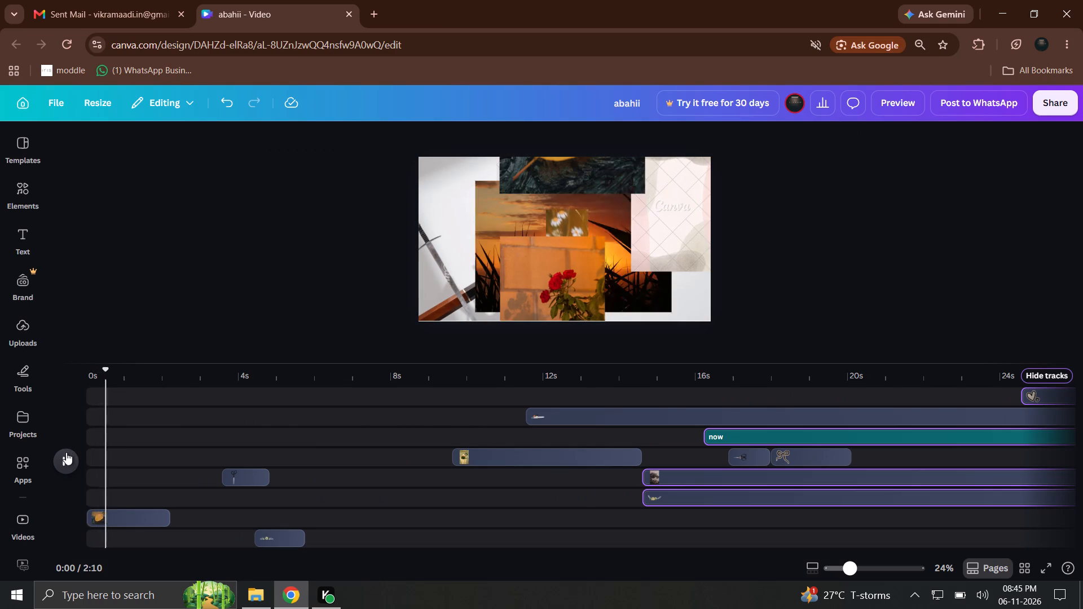
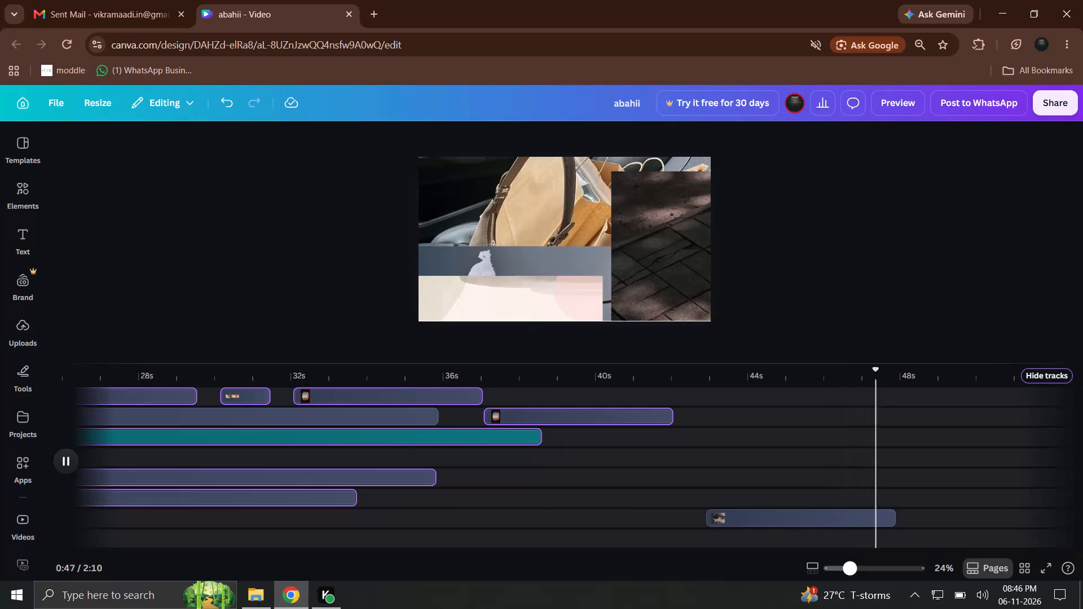
# Move the selected sticker, daisy strip, airplane window, "now", pavement and rose clips about 15.5 s later.
pyautogui.moveTo(334, 493); pyautogui.dragTo(563, 510)
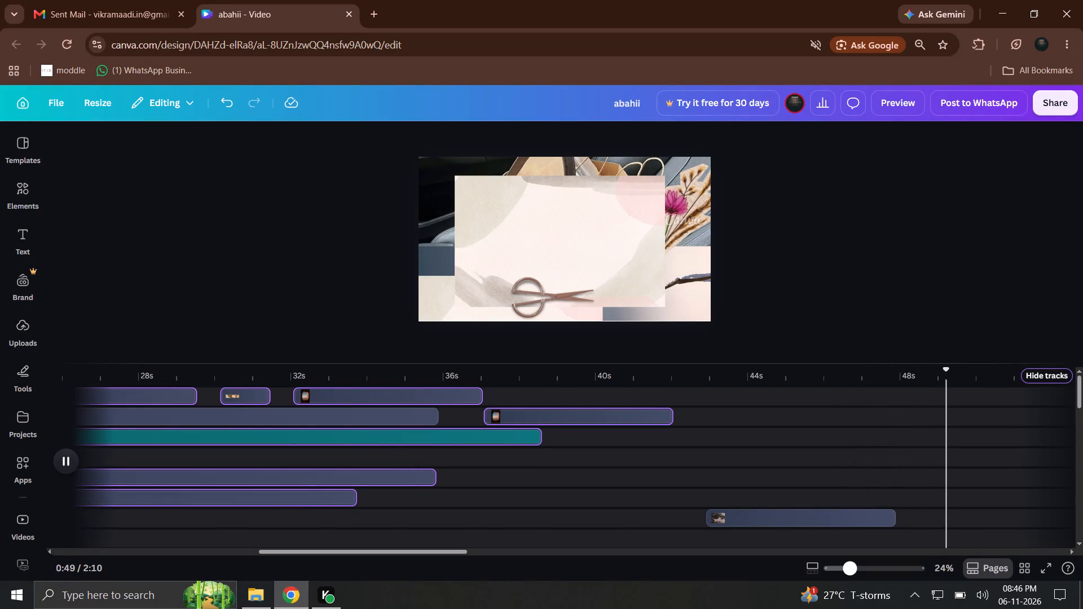
pyautogui.moveTo(563, 510); pyautogui.dragTo(923, 511)
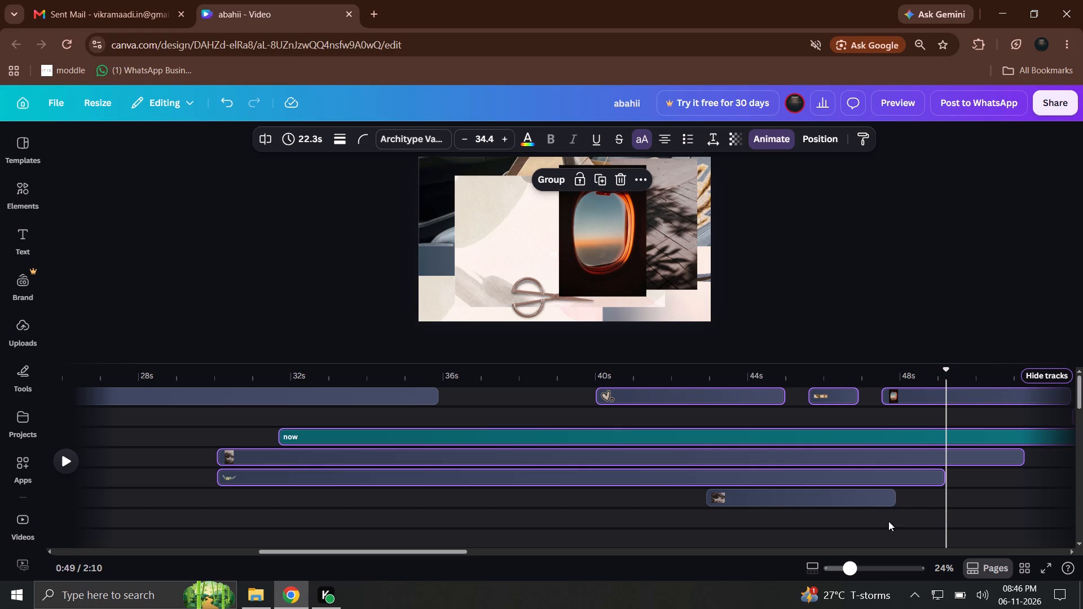
# Select the "now", pavement and rose clips, trim their starts so "now" lasts 10.1 s, and move them so "now" begins at about 35.5 s.
pyautogui.moveTo(676, 534); pyautogui.dragTo(482, 413)
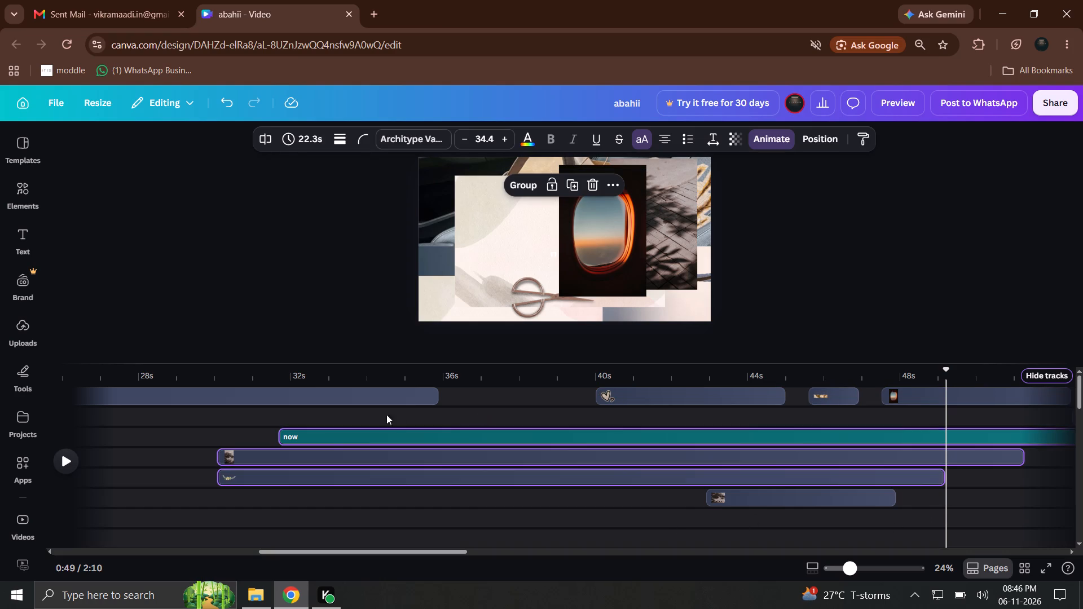
pyautogui.moveTo(285, 434); pyautogui.dragTo(292, 434)
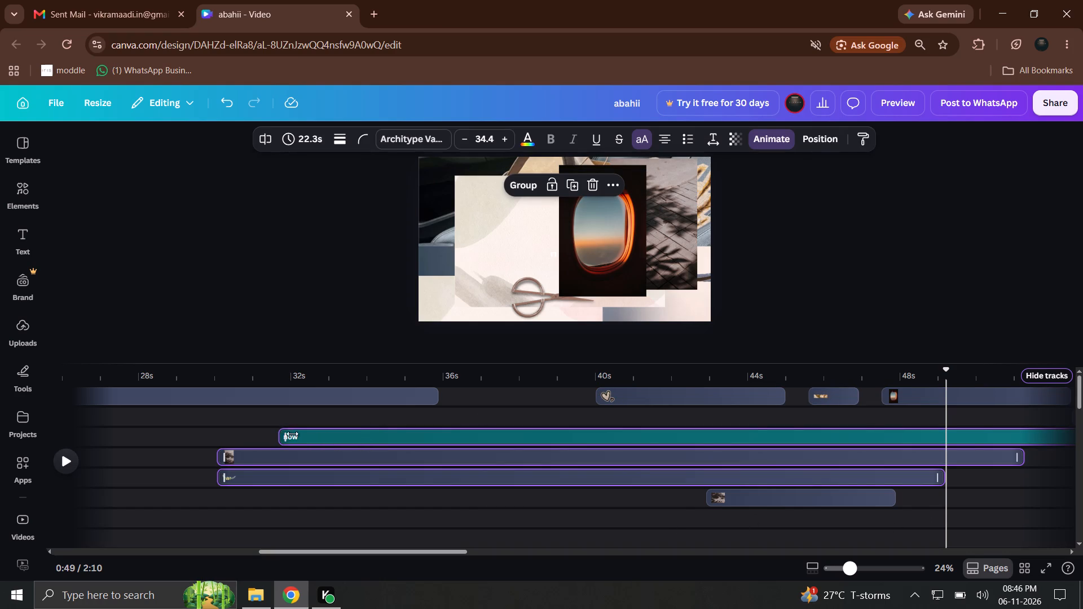
pyautogui.moveTo(292, 434); pyautogui.dragTo(756, 462)
pyautogui.moveTo(756, 462); pyautogui.dragTo(435, 415)
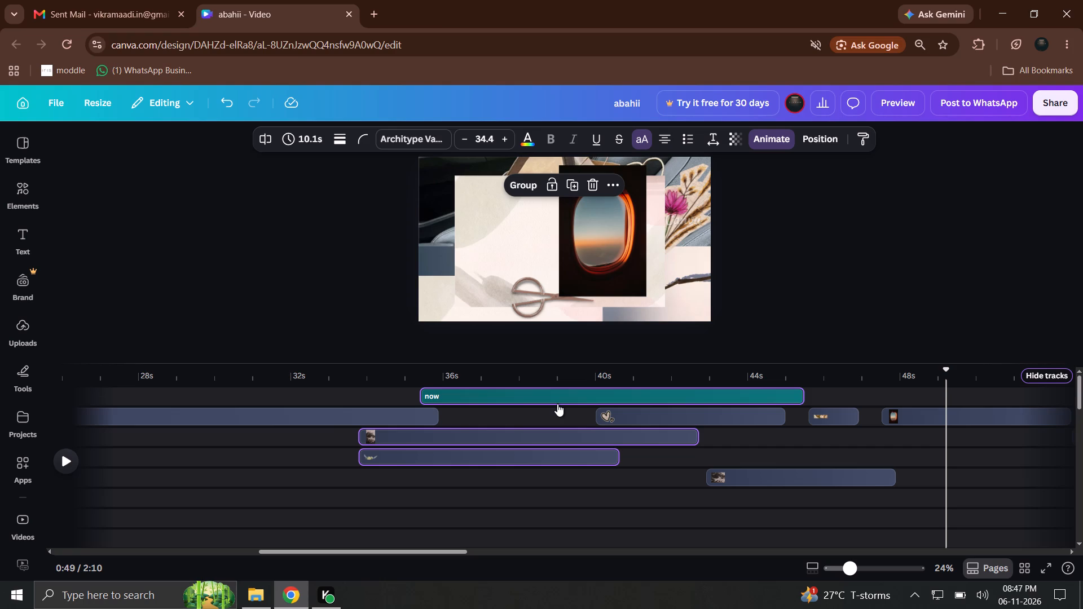
# Move the 8.9 s pavement clip later along the third track so it starts at about 41.5 s, after the rose clip.
pyautogui.click(393, 460)
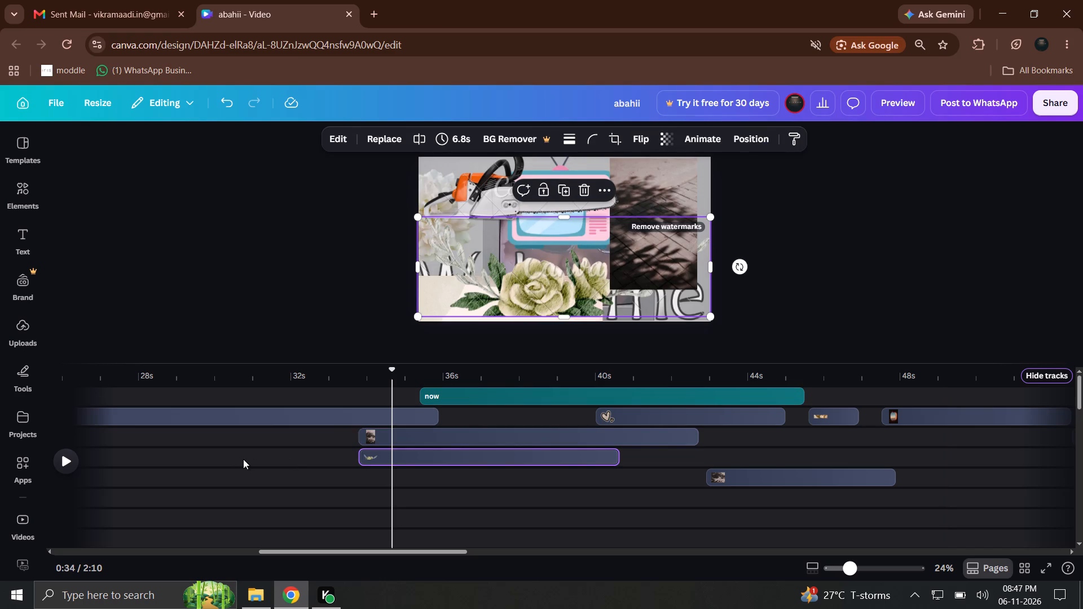
pyautogui.moveTo(534, 434); pyautogui.dragTo(796, 443)
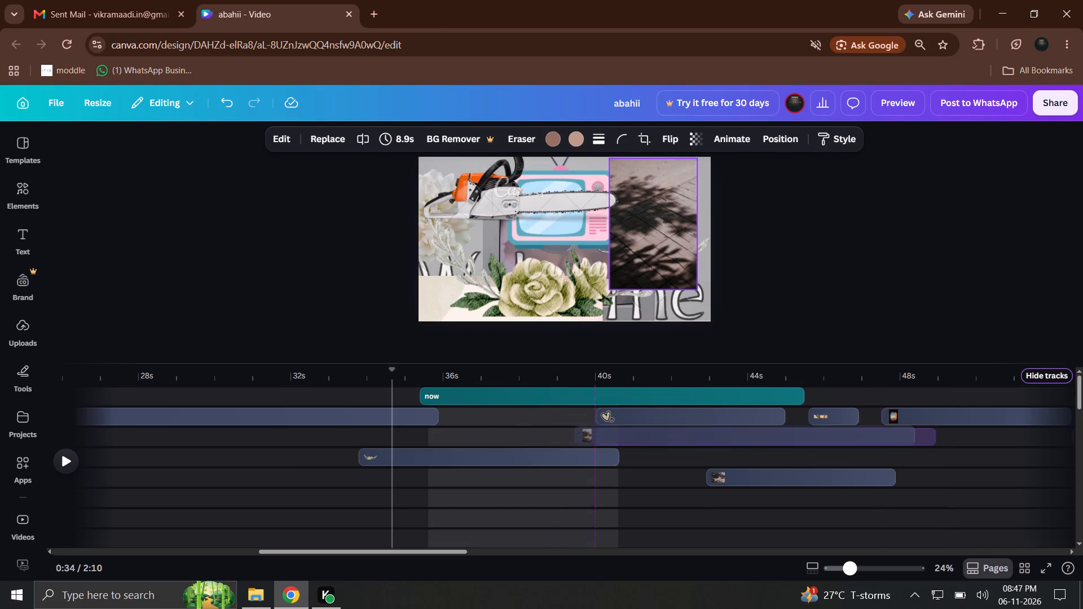
pyautogui.moveTo(796, 443); pyautogui.dragTo(822, 452)
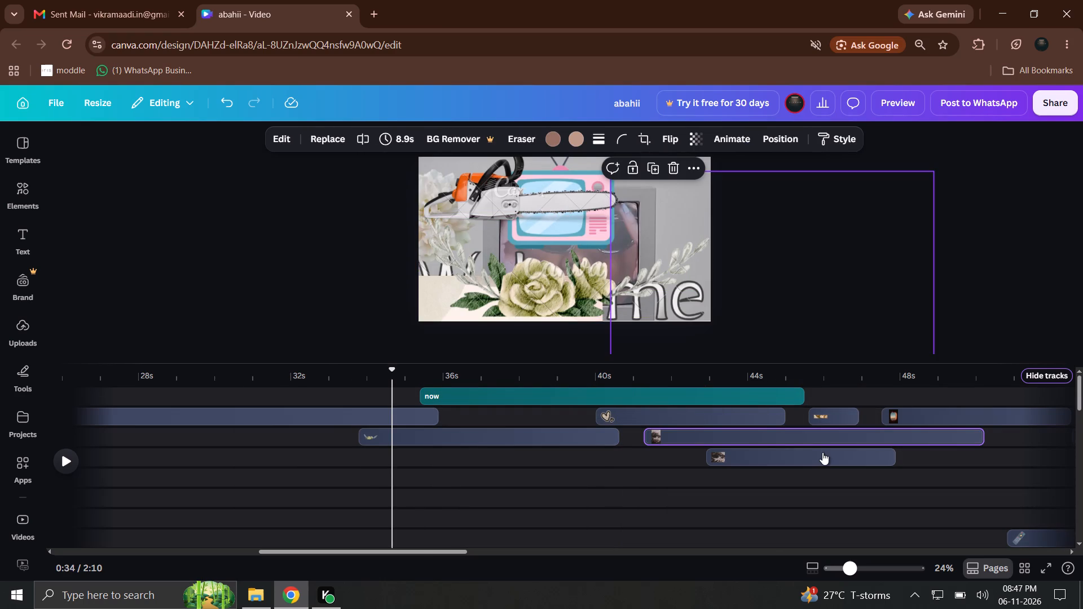
# Move the 5.0 s photo clip that starts at about 43 s onto the top track, after the "now" text clip.
pyautogui.moveTo(822, 453); pyautogui.dragTo(890, 408)
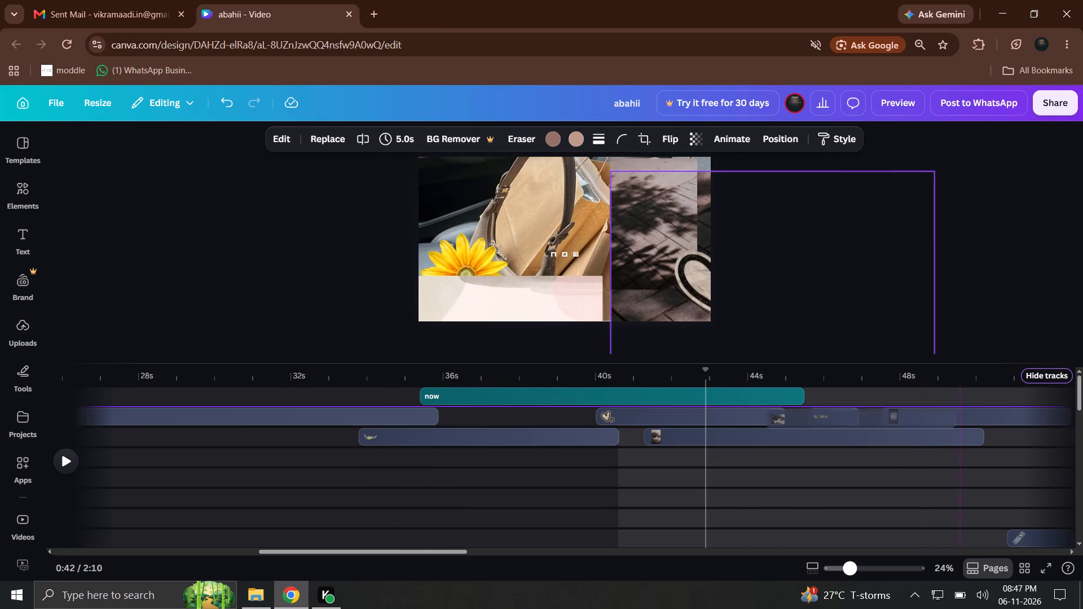
pyautogui.moveTo(890, 408); pyautogui.dragTo(925, 391)
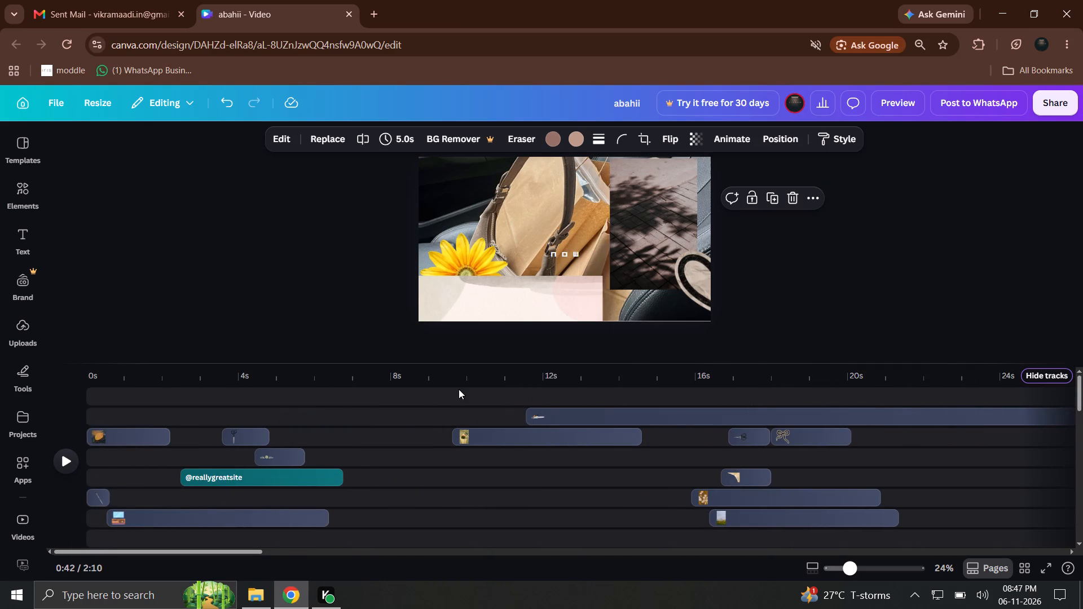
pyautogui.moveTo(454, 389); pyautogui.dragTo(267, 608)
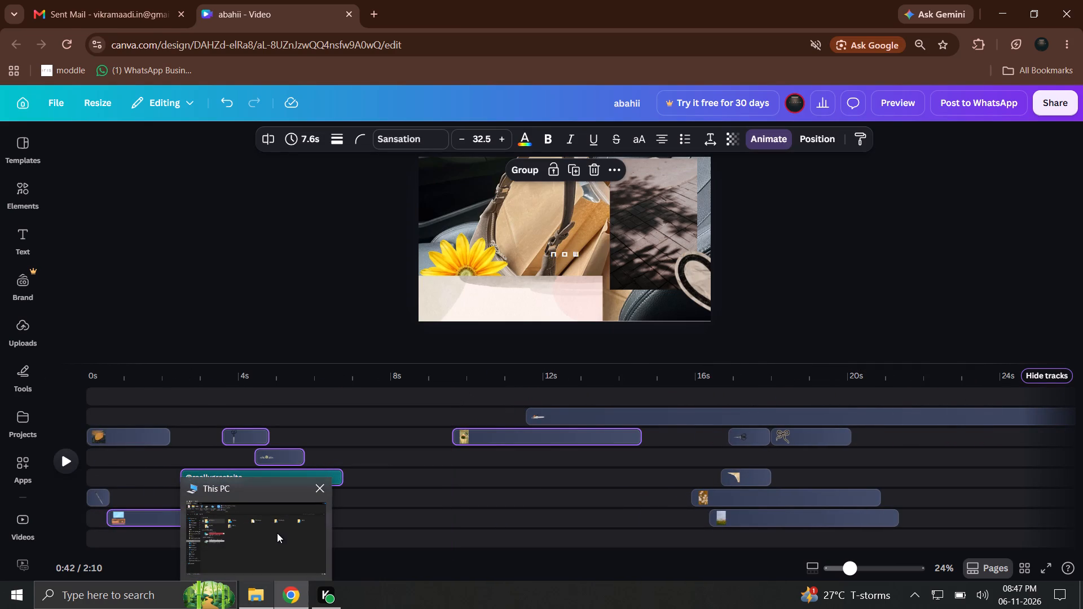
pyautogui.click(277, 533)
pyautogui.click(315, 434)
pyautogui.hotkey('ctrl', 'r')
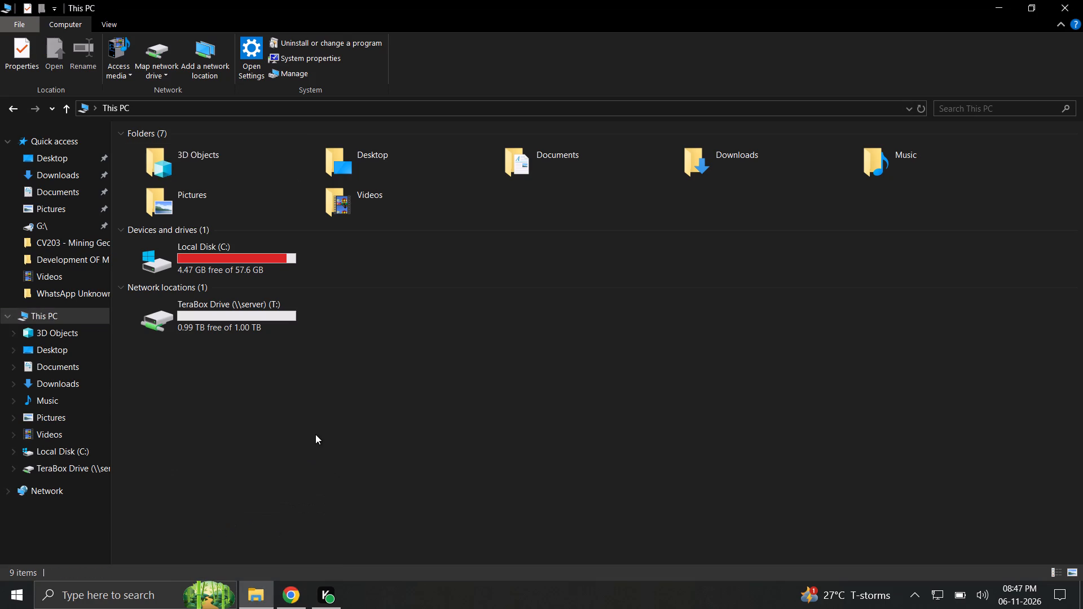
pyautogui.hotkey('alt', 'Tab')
pyautogui.moveTo(315, 434); pyautogui.dragTo(283, 506)
pyautogui.moveTo(283, 471); pyautogui.dragTo(406, 398)
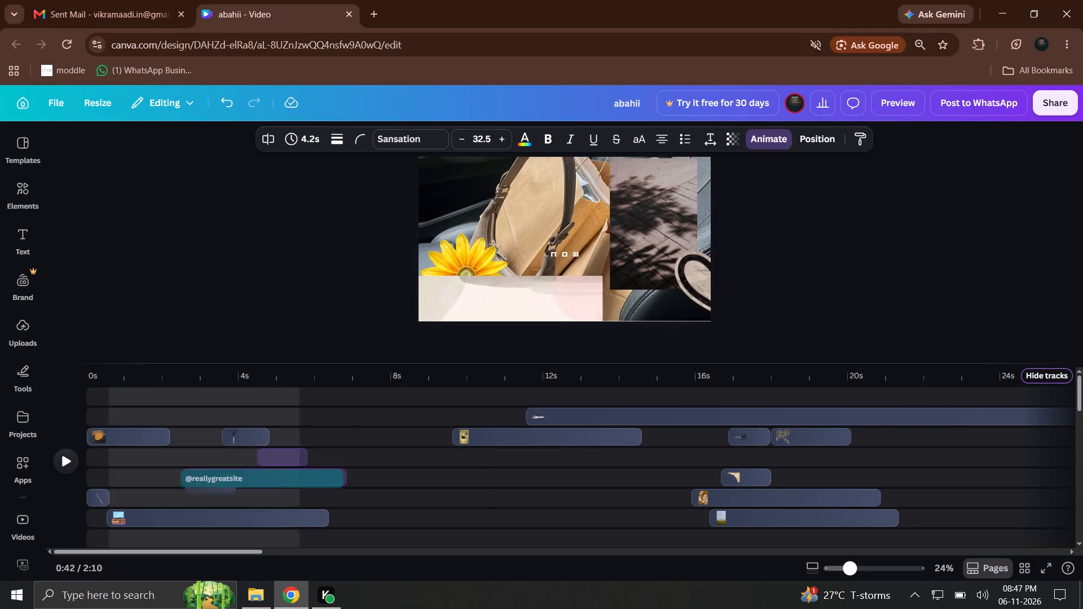
pyautogui.moveTo(406, 398); pyautogui.dragTo(697, 458)
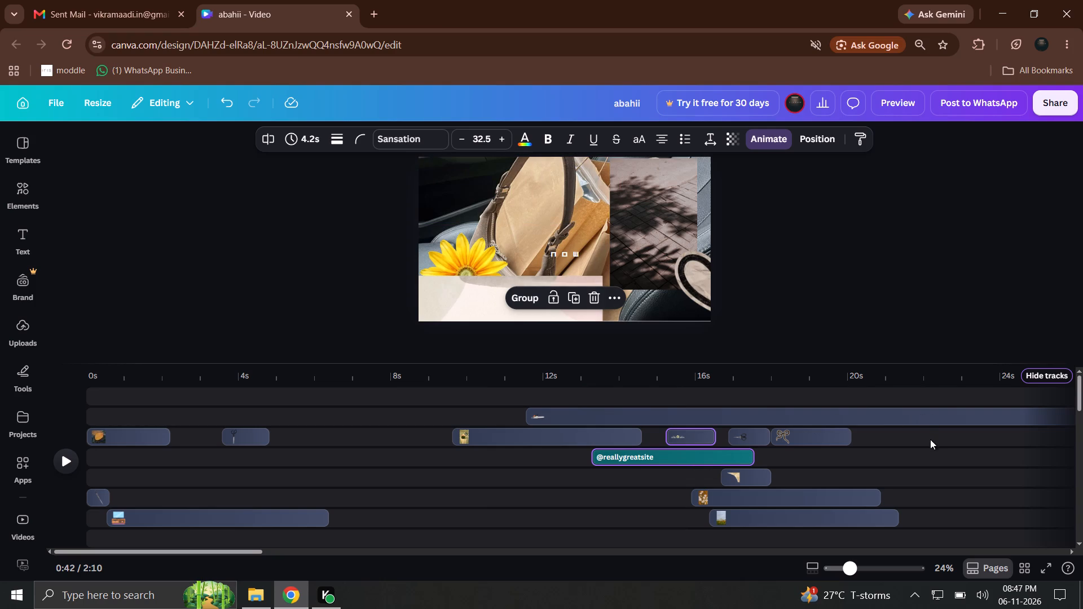
# Select the long second-track clip and all clips starting between about 9.5 s and 18 s, and move them together about 9 s earlier.
pyautogui.moveTo(920, 544); pyautogui.dragTo(609, 353)
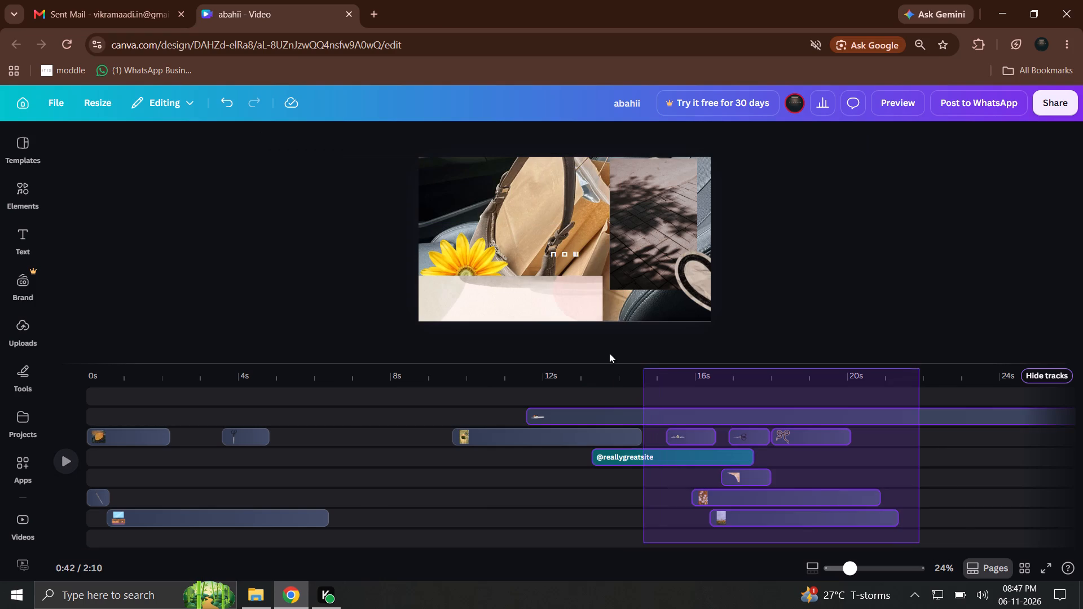
pyautogui.moveTo(609, 353); pyautogui.dragTo(606, 356)
pyautogui.moveTo(579, 424); pyautogui.dragTo(482, 437)
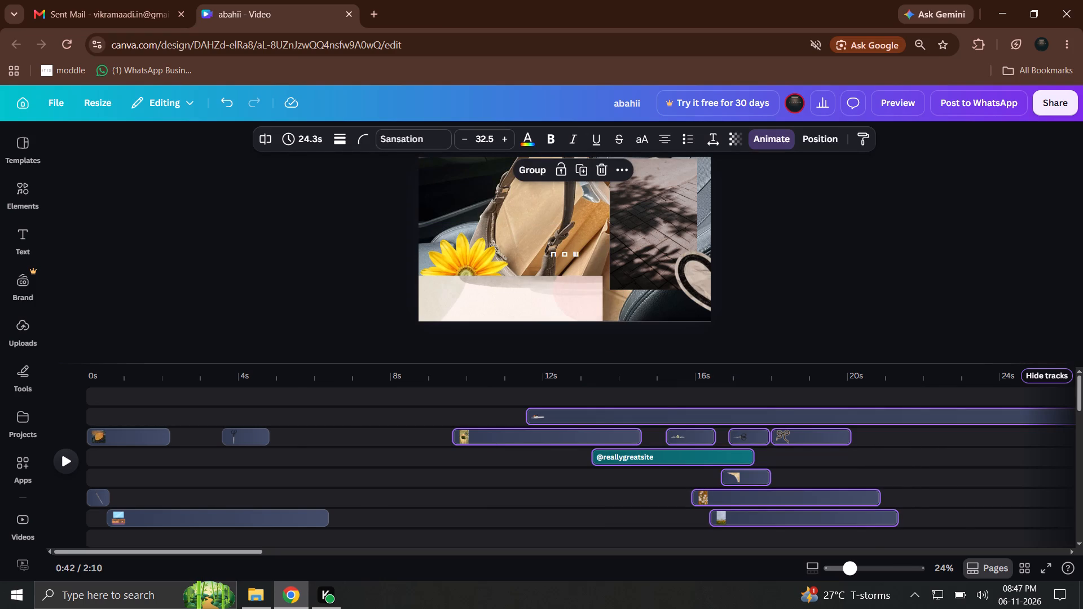
pyautogui.moveTo(482, 437); pyautogui.dragTo(70, 412)
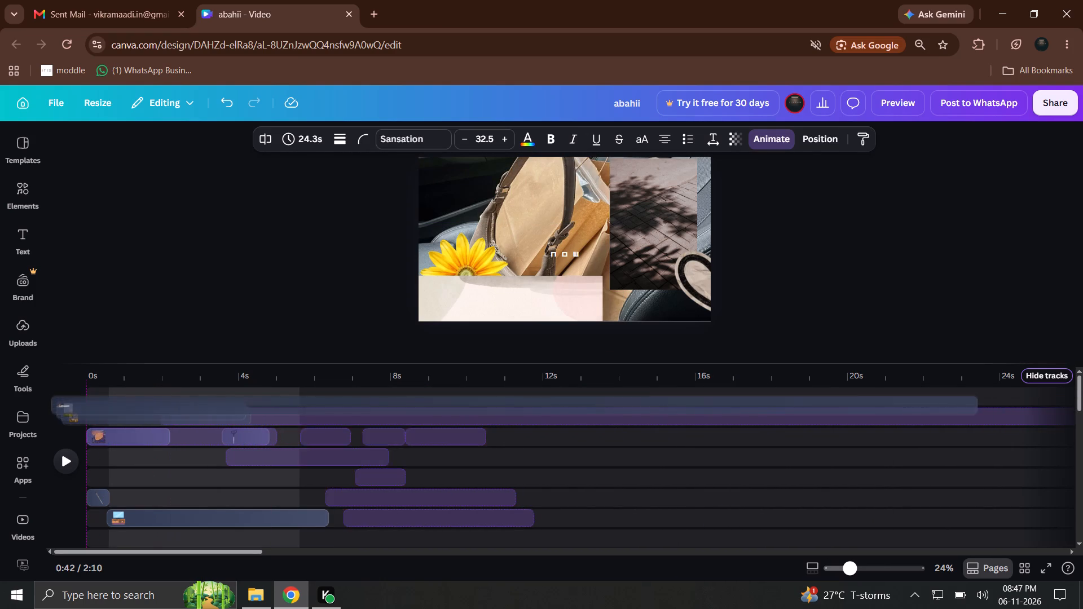
pyautogui.moveTo(70, 412); pyautogui.dragTo(232, 417)
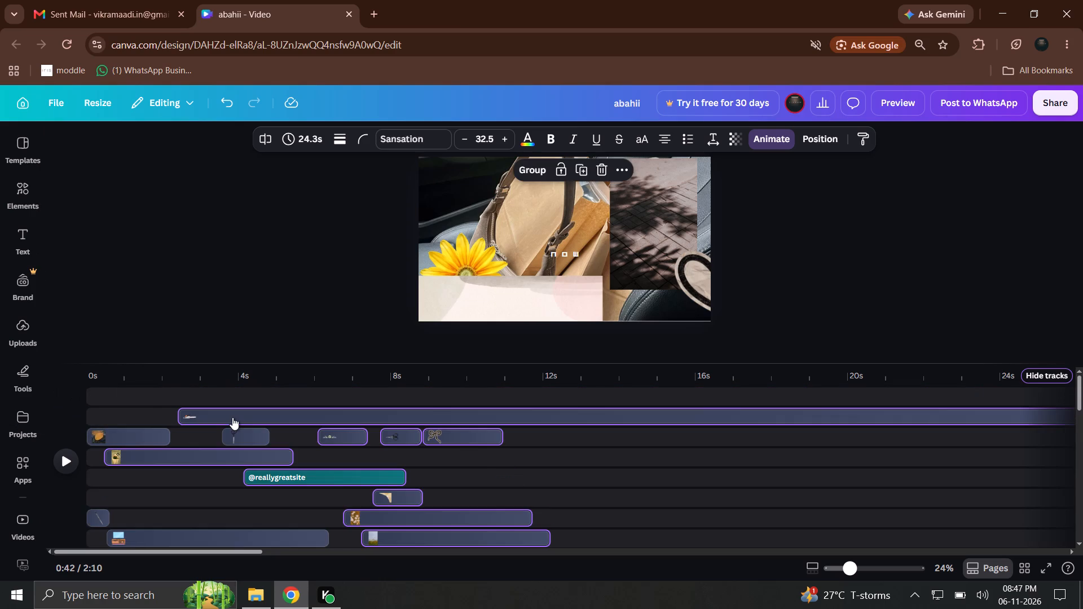
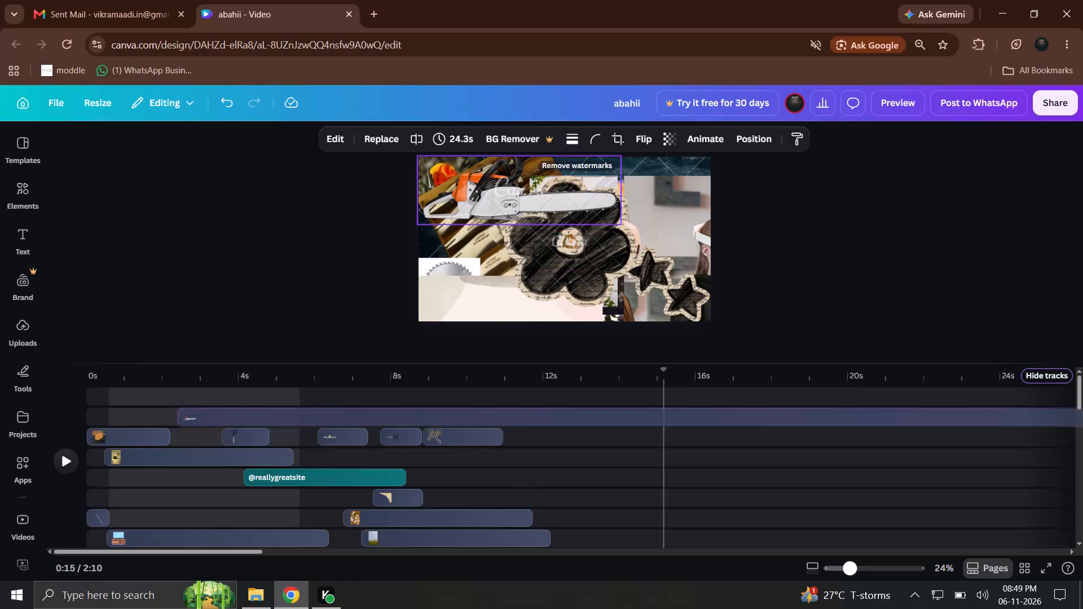
# Move the 5.0 s daisy photo clip up to the empty top track, starting at about 3.5 s.
pyautogui.moveTo(406, 513); pyautogui.dragTo(406, 480)
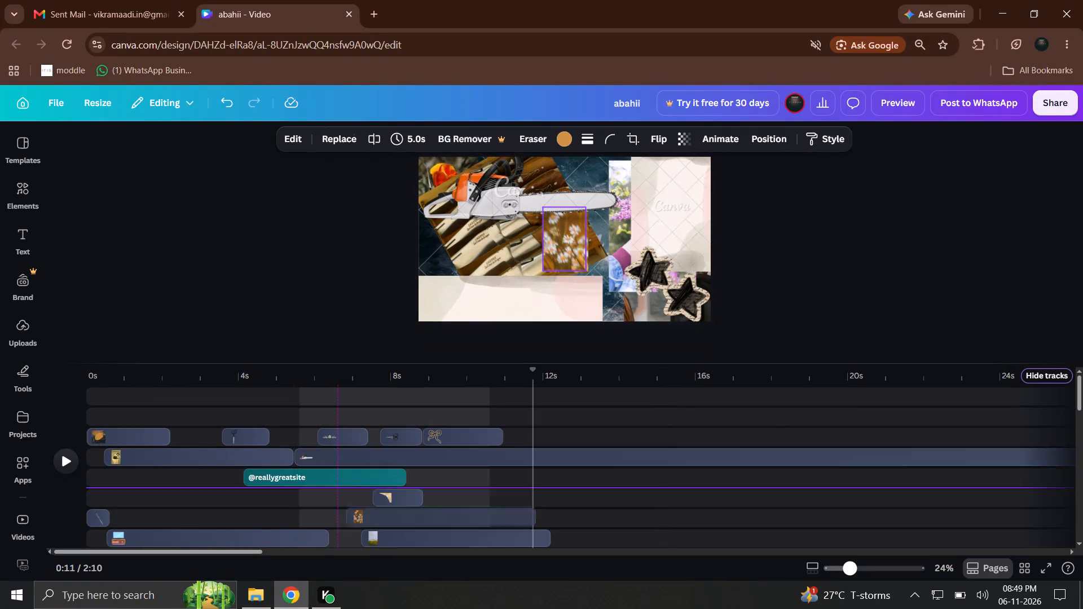
pyautogui.moveTo(406, 480); pyautogui.dragTo(288, 395)
# Play the video from about 11 s to review the new clip arrangement.
pyautogui.moveTo(235, 383); pyautogui.dragTo(127, 374)
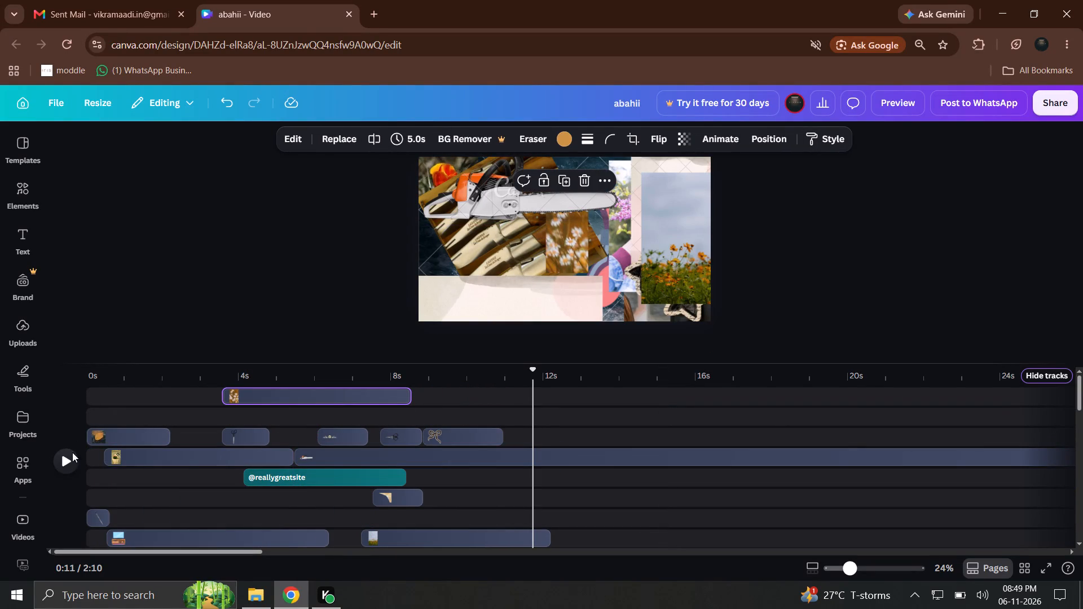
pyautogui.click(72, 454)
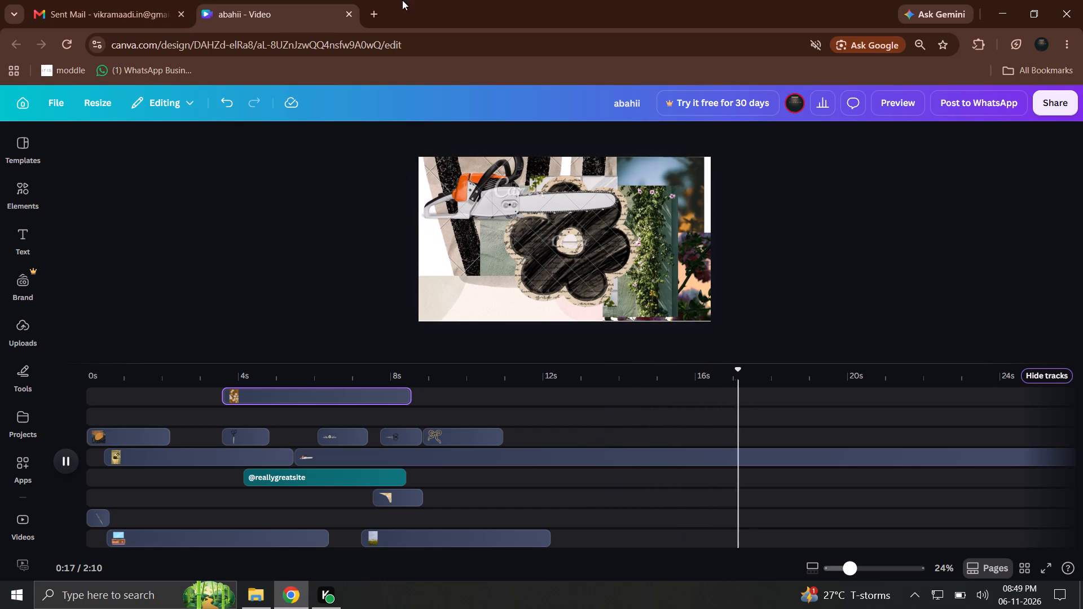
pyautogui.click(224, 417)
pyautogui.moveTo(224, 417); pyautogui.dragTo(887, 482)
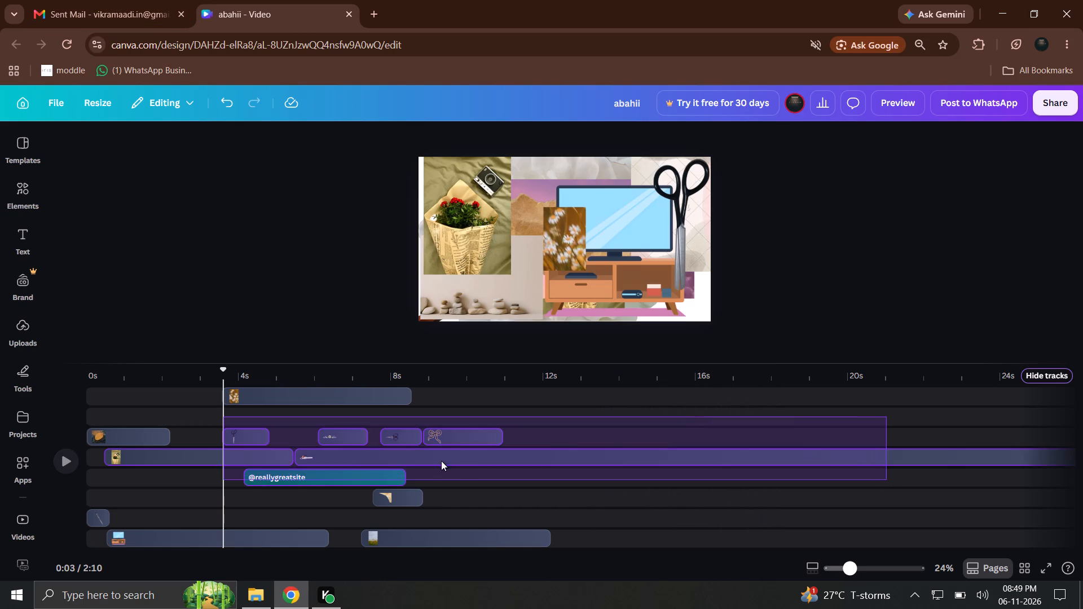
pyautogui.moveTo(382, 457); pyautogui.dragTo(645, 430)
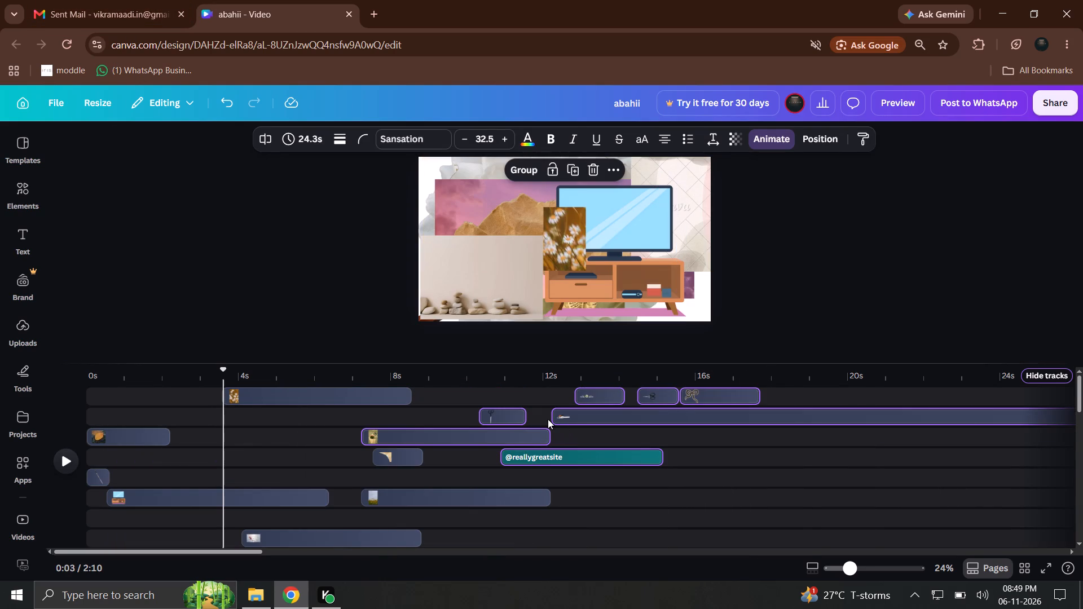
# Trim about 1 s off the start of all the selected clips, bringing the long chainsaw clip to 23.3 s.
pyautogui.moveTo(557, 418); pyautogui.dragTo(826, 409)
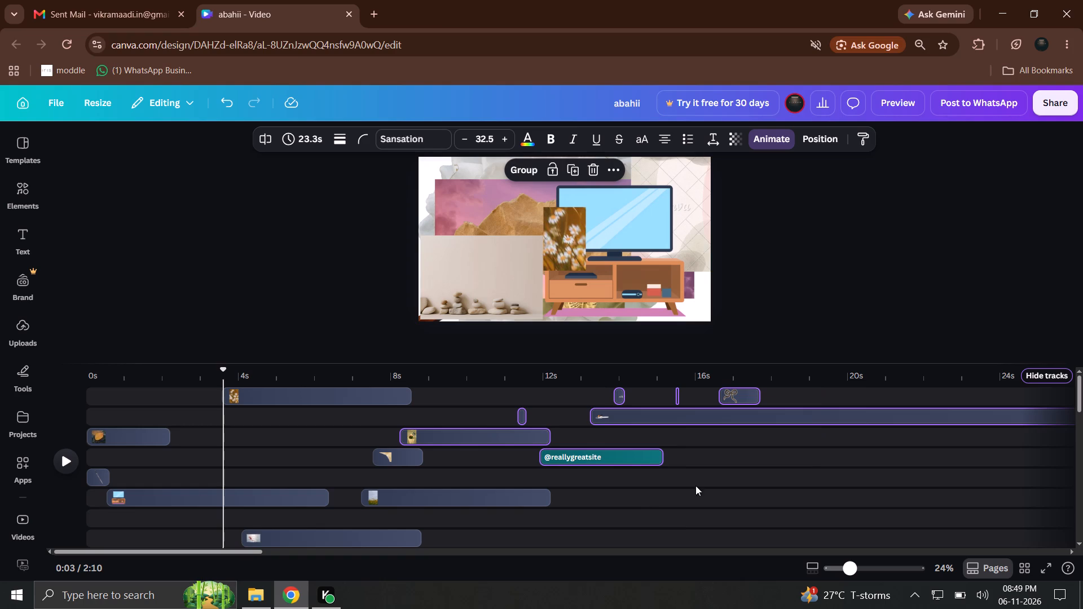
# Select the scissors and chainsaw clips and all clips on the third and fourth tracks, and shift them to lower tracks.
pyautogui.moveTo(554, 501); pyautogui.dragTo(163, 415)
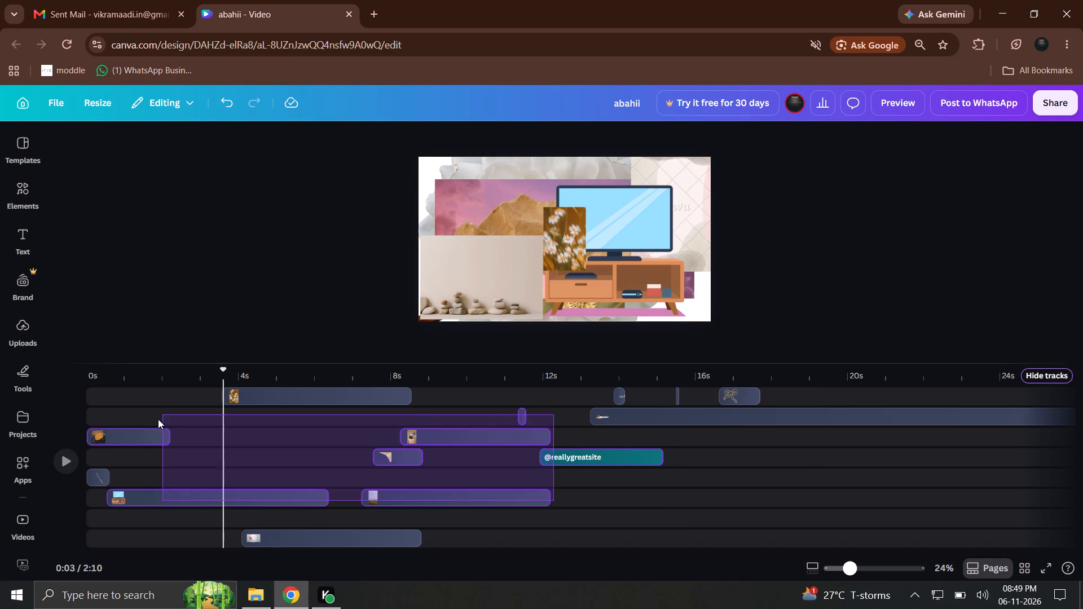
pyautogui.moveTo(134, 458); pyautogui.dragTo(300, 518)
pyautogui.moveTo(144, 471); pyautogui.dragTo(429, 455)
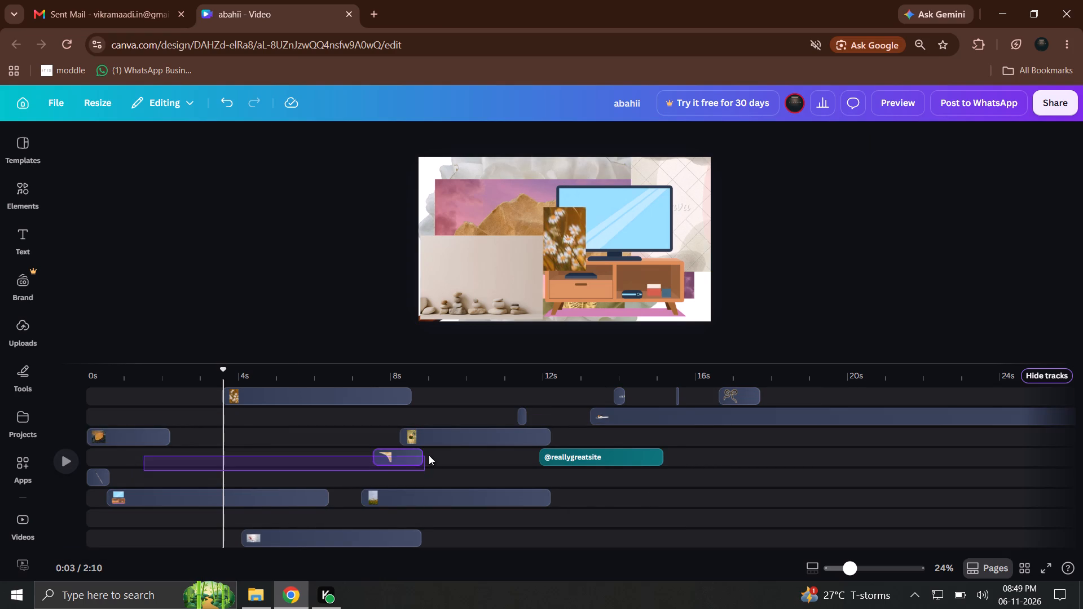
pyautogui.moveTo(429, 455); pyautogui.dragTo(712, 437)
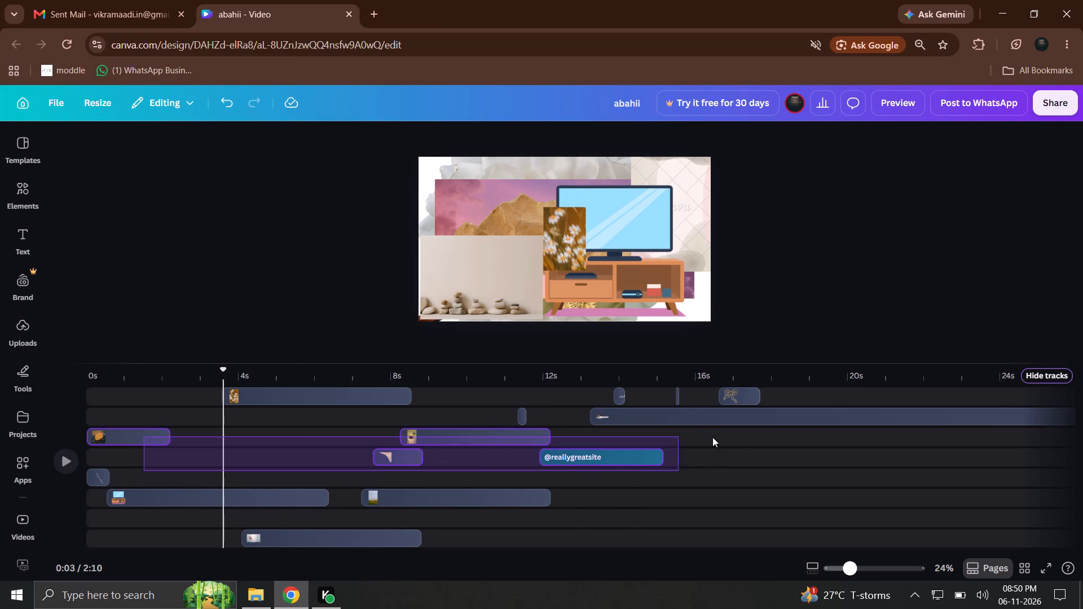
pyautogui.moveTo(712, 437); pyautogui.dragTo(961, 414)
pyautogui.moveTo(912, 411); pyautogui.dragTo(795, 442)
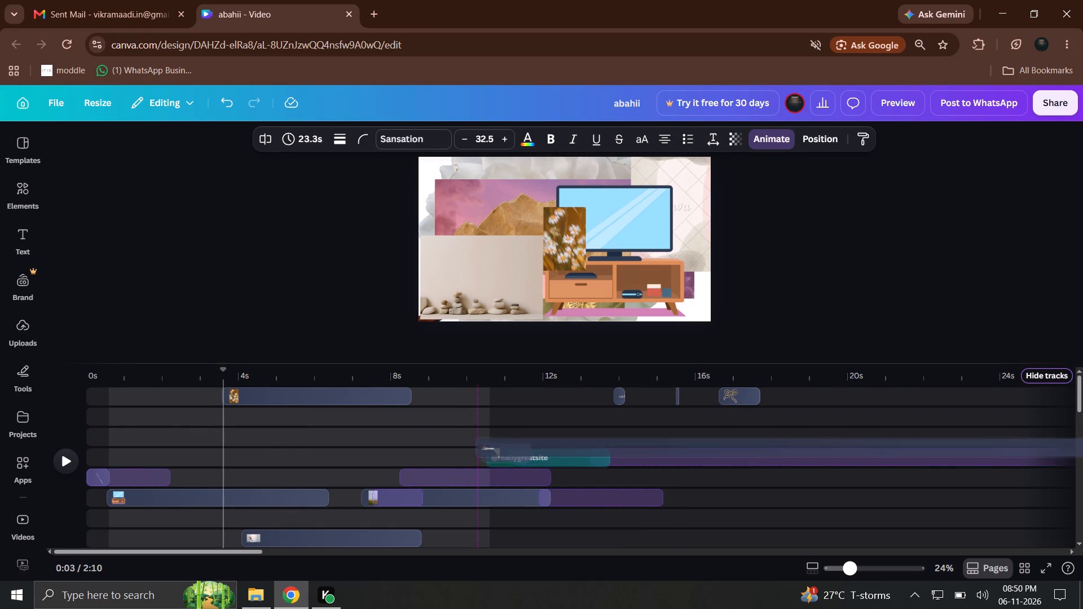
pyautogui.moveTo(795, 442); pyautogui.dragTo(786, 445)
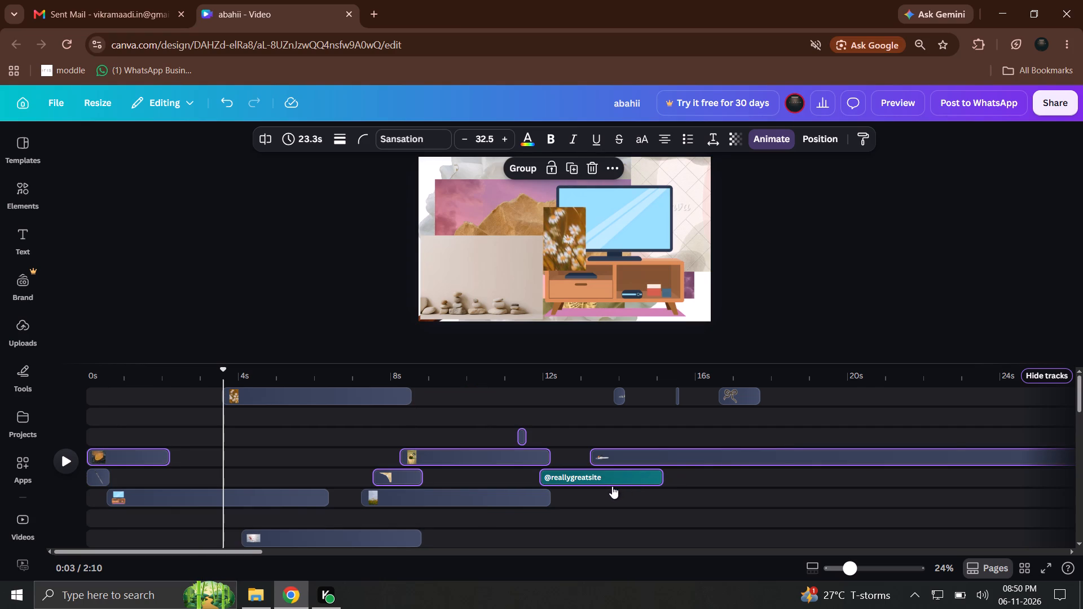
# Select all clips on the top five tracks starting before 16 s and move them about 14 s later, with the daisy clip at about 17.7 s.
pyautogui.moveTo(478, 535); pyautogui.dragTo(298, 448)
pyautogui.moveTo(298, 448); pyautogui.dragTo(219, 417)
pyautogui.moveTo(231, 434); pyautogui.dragTo(715, 446)
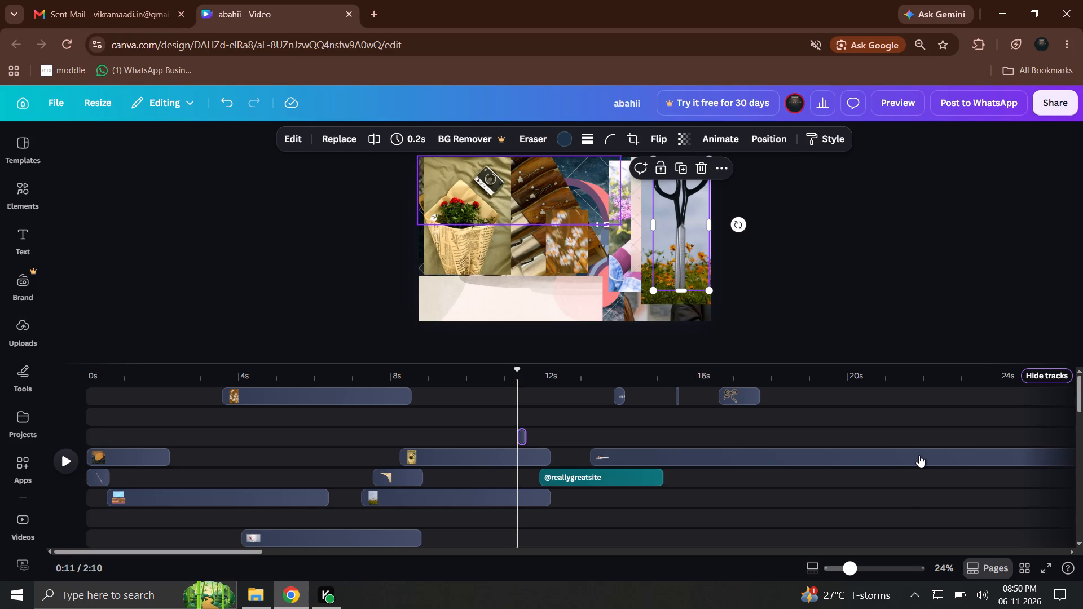
pyautogui.moveTo(718, 488); pyautogui.dragTo(223, 464)
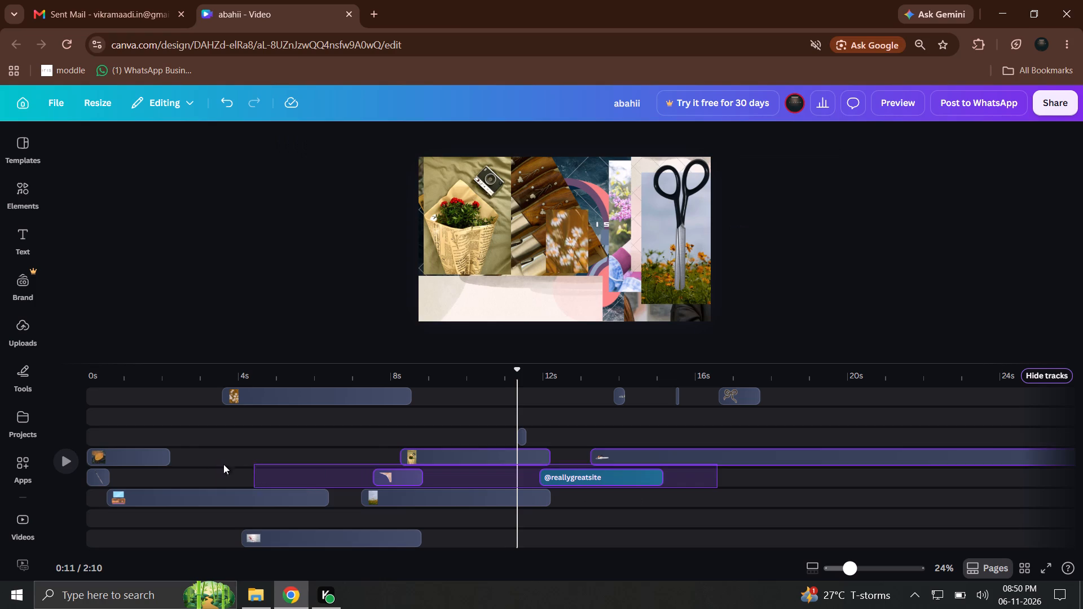
pyautogui.moveTo(223, 464); pyautogui.dragTo(63, 376)
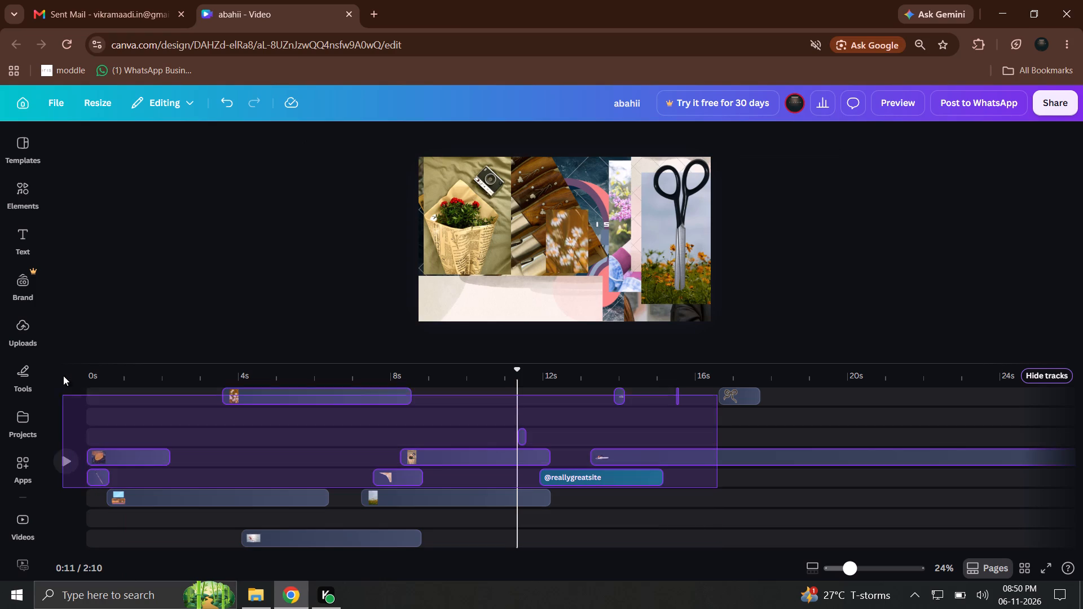
pyautogui.moveTo(63, 376); pyautogui.dragTo(64, 372)
pyautogui.moveTo(343, 401); pyautogui.dragTo(764, 396)
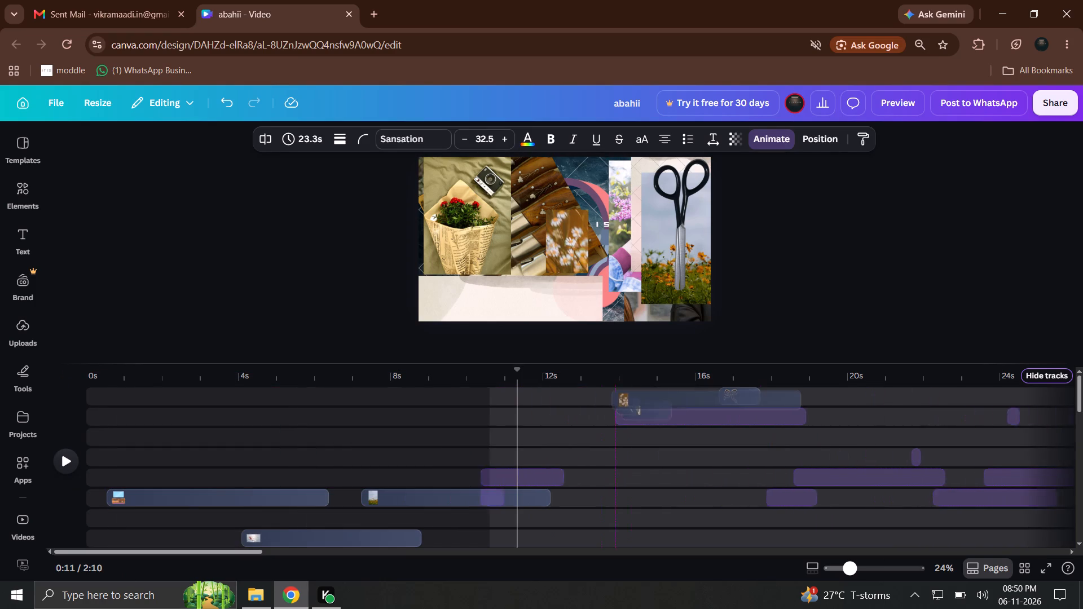
pyautogui.moveTo(764, 396); pyautogui.dragTo(884, 416)
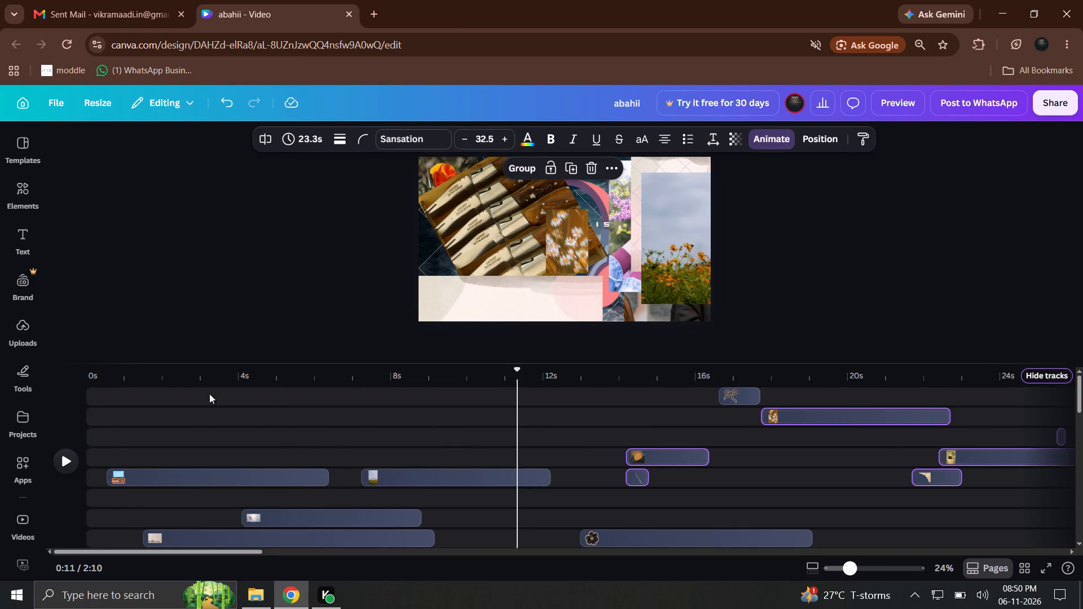
# Move the playhead back to about 0.8 s to review the video from near its start.
pyautogui.click(121, 374)
pyautogui.click(73, 474)
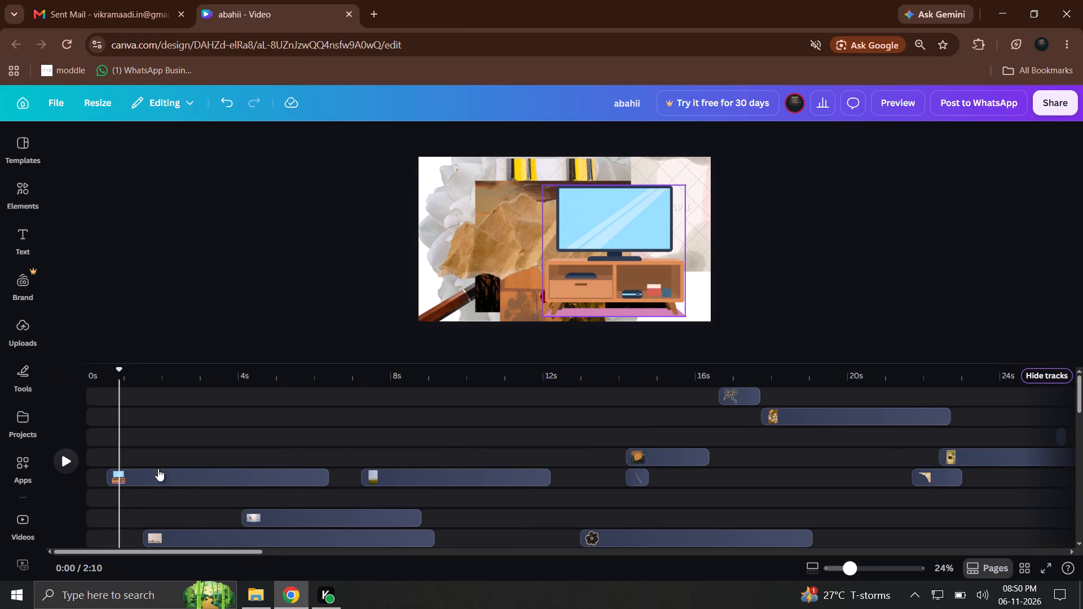
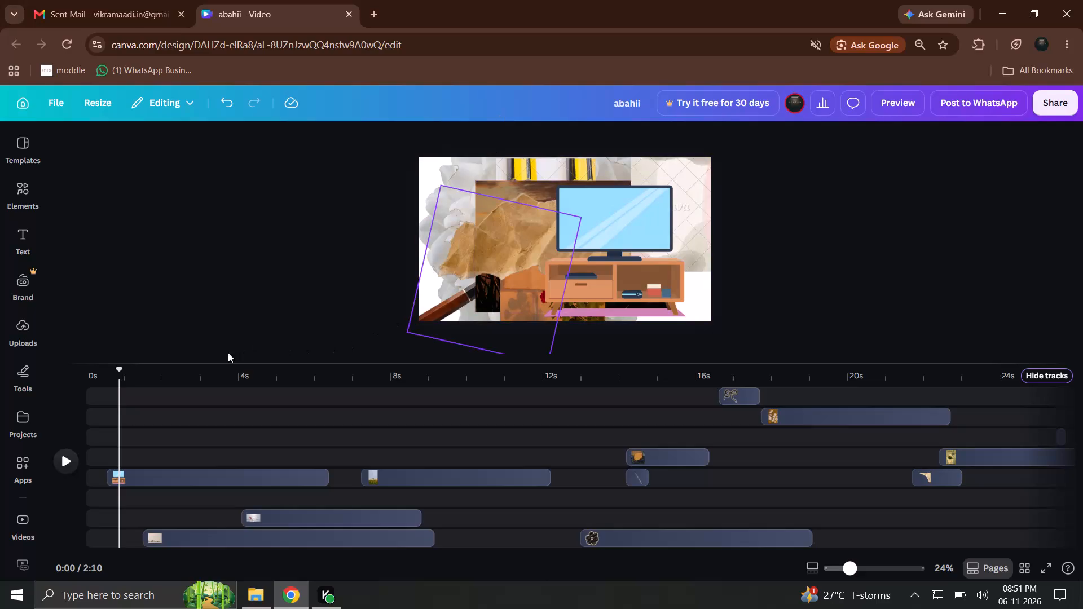
# Move the playhead to 0 s and play the video from the start to review it.
pyautogui.moveTo(133, 385); pyautogui.dragTo(94, 386)
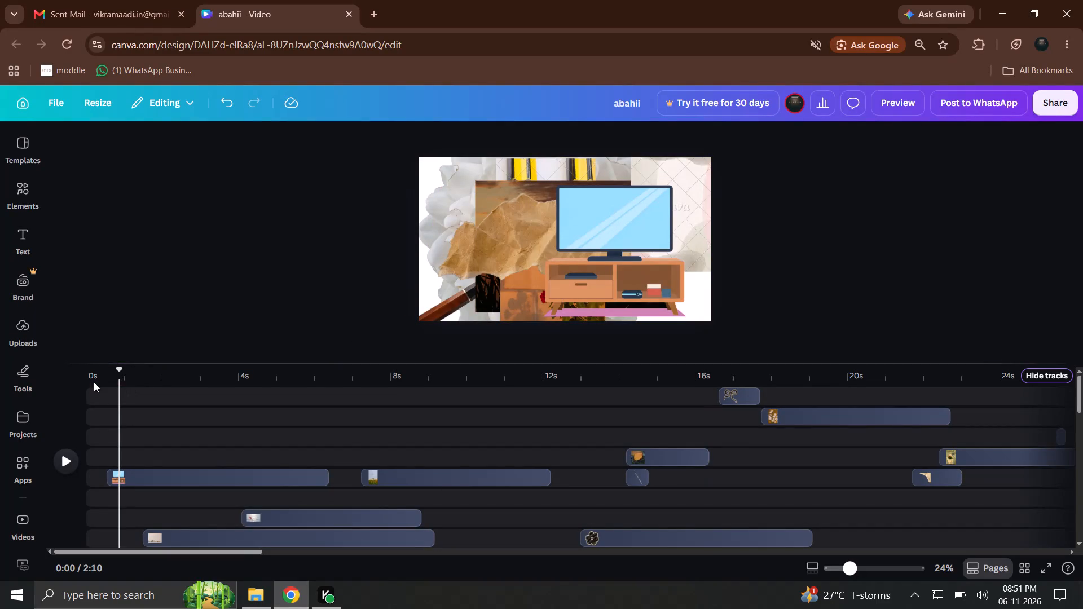
pyautogui.click(95, 376)
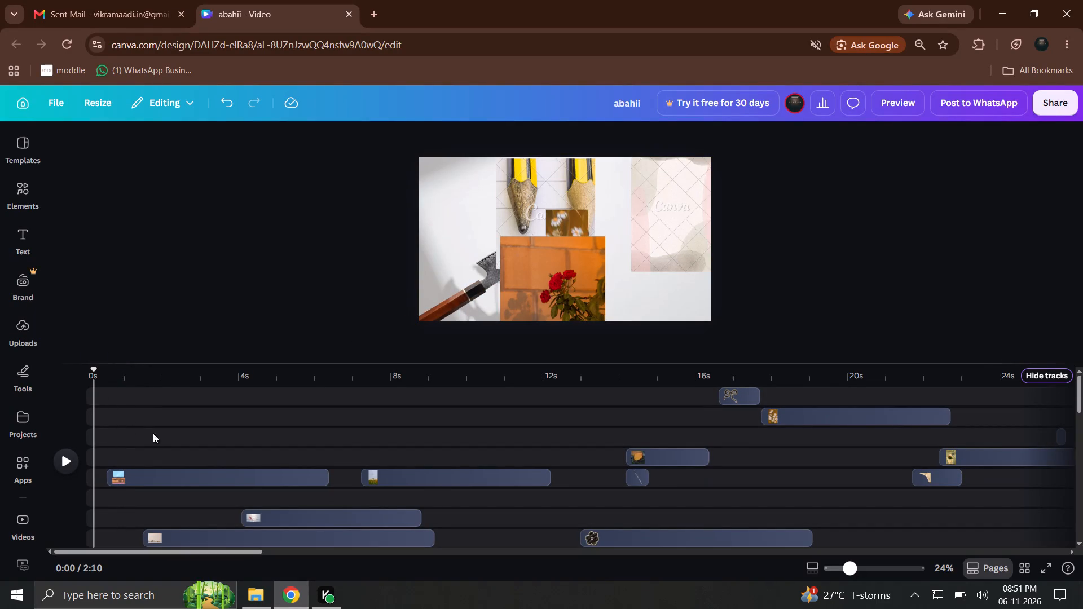
pyautogui.click(63, 466)
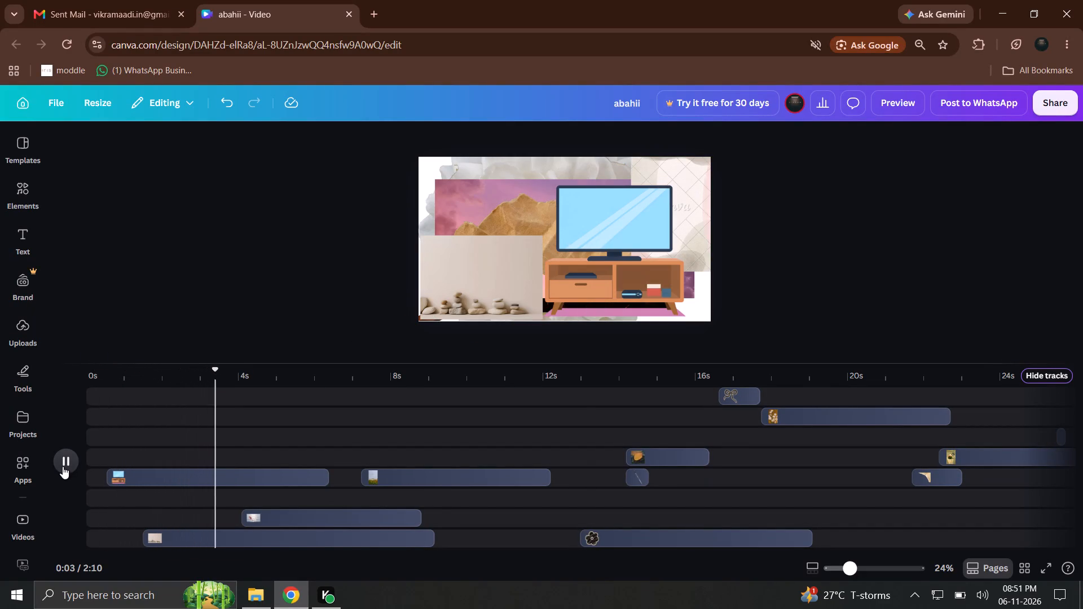
# Select the clips on the fourth to eighth tracks and trim about 0.5 s off their starts, bringing the orange-flower field clip to 4.4 s.
pyautogui.moveTo(117, 466); pyautogui.dragTo(162, 466)
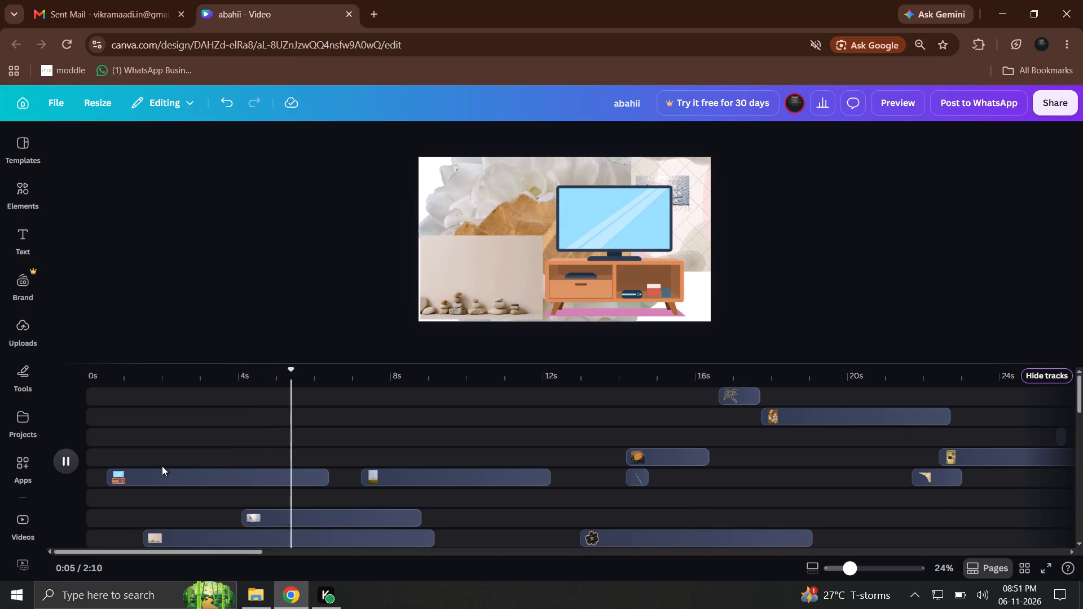
pyautogui.moveTo(162, 466); pyautogui.dragTo(1082, 594)
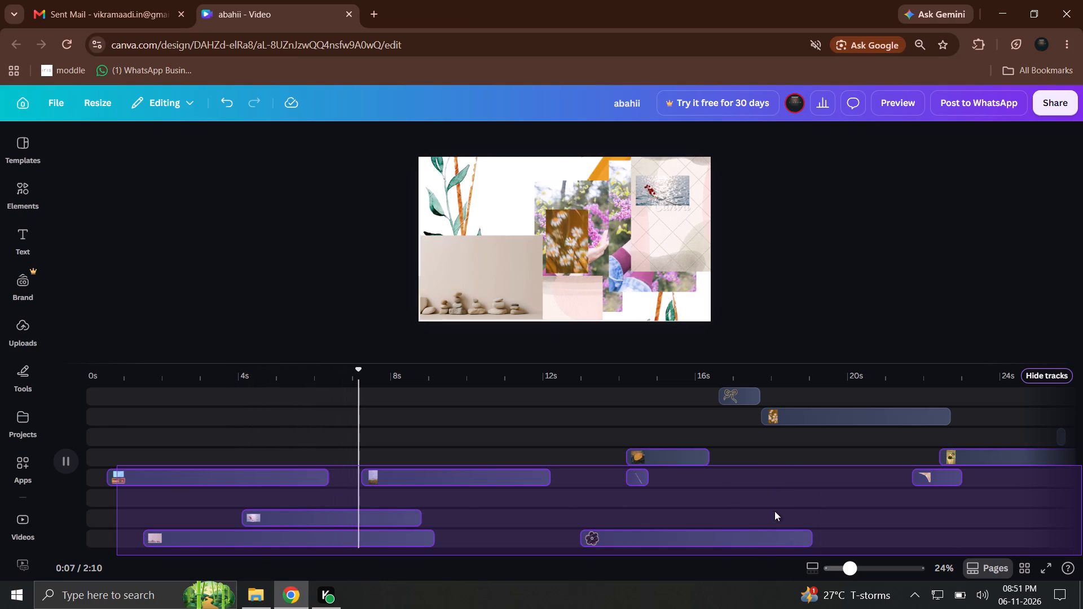
pyautogui.moveTo(363, 480); pyautogui.dragTo(437, 484)
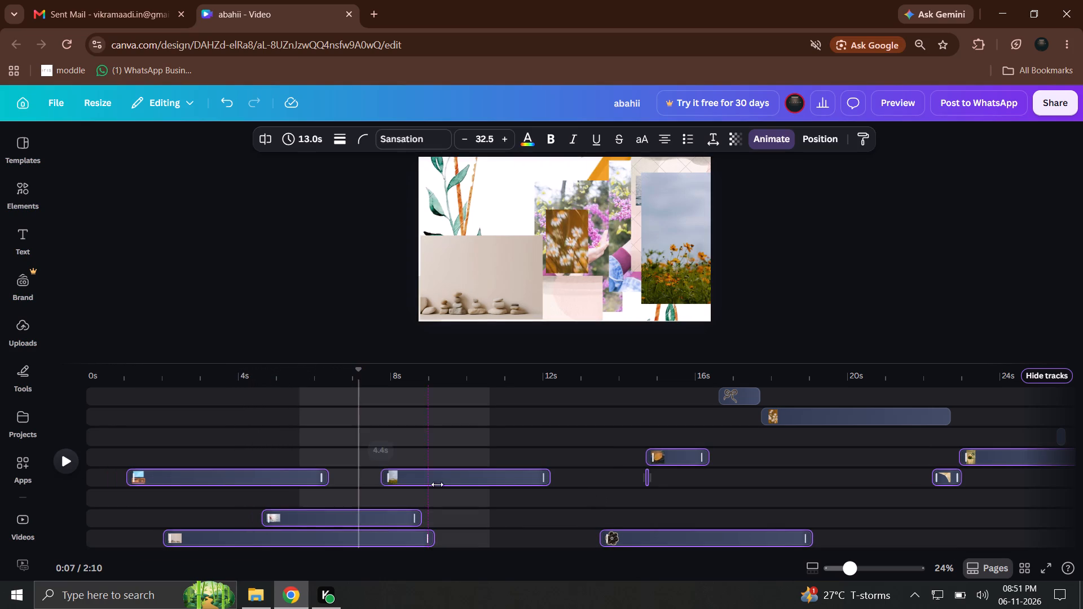
pyautogui.moveTo(437, 484); pyautogui.dragTo(265, 479)
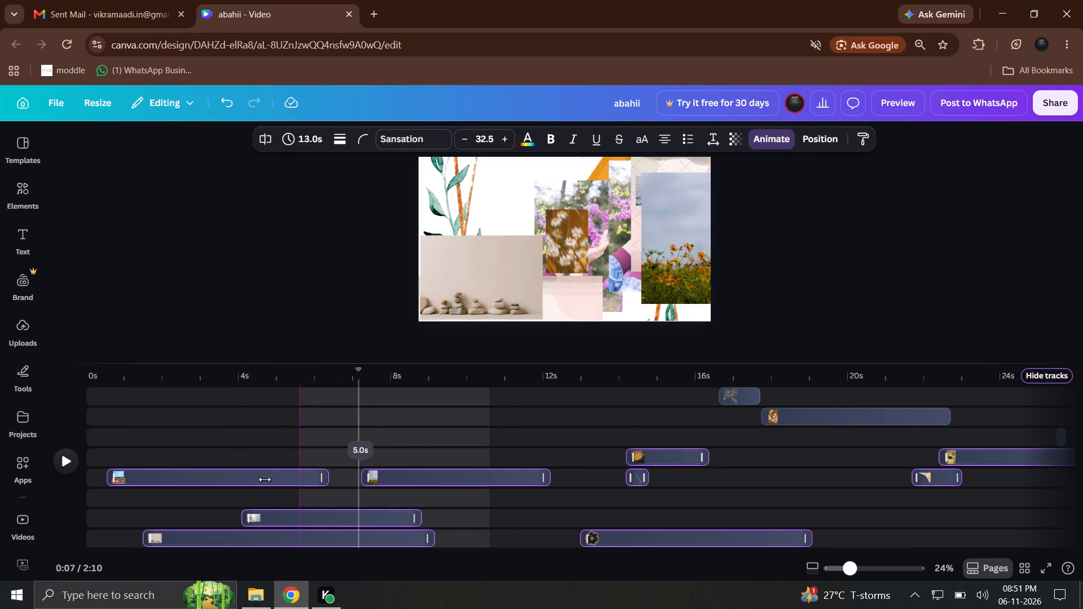
pyautogui.moveTo(265, 479); pyautogui.dragTo(588, 475)
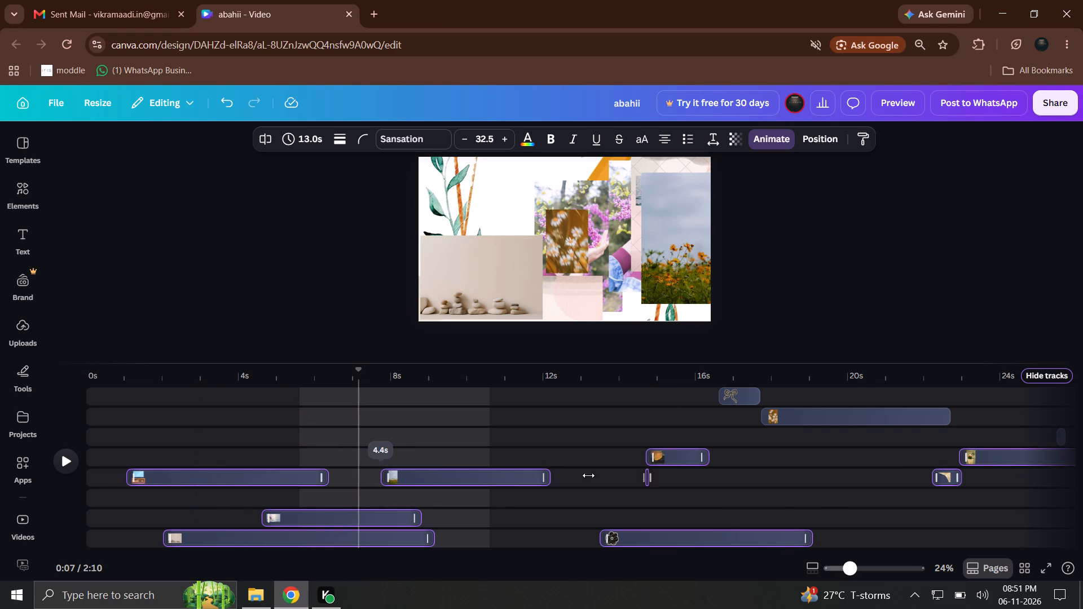
pyautogui.moveTo(588, 475); pyautogui.dragTo(596, 476)
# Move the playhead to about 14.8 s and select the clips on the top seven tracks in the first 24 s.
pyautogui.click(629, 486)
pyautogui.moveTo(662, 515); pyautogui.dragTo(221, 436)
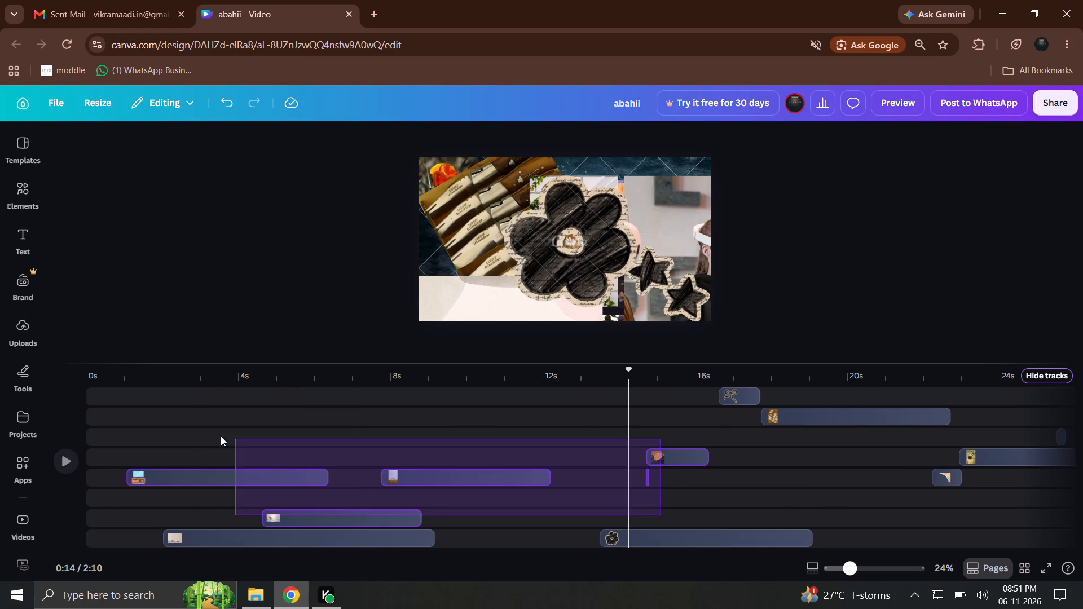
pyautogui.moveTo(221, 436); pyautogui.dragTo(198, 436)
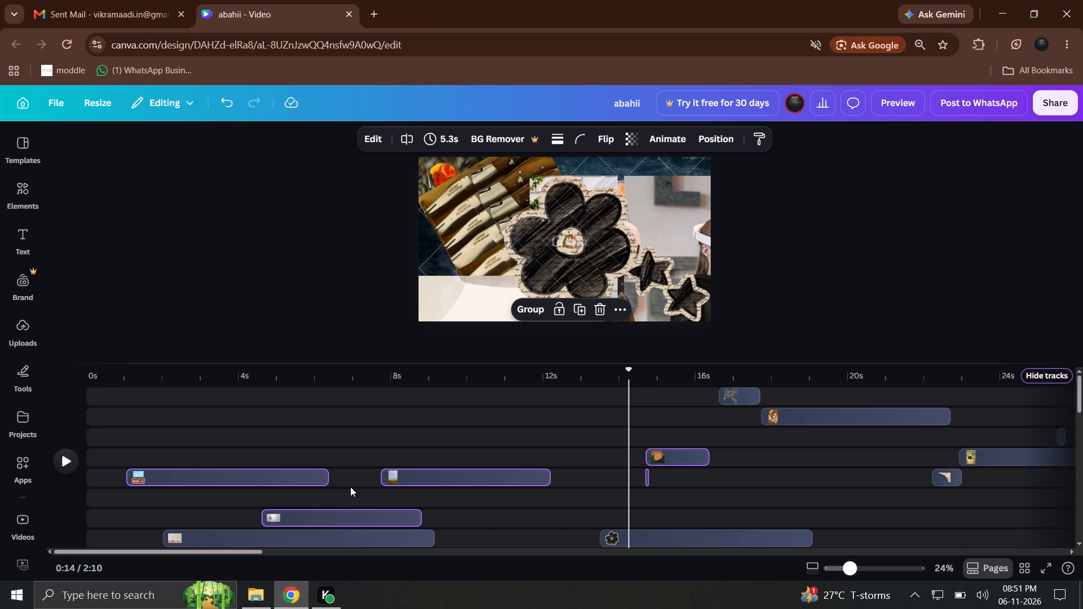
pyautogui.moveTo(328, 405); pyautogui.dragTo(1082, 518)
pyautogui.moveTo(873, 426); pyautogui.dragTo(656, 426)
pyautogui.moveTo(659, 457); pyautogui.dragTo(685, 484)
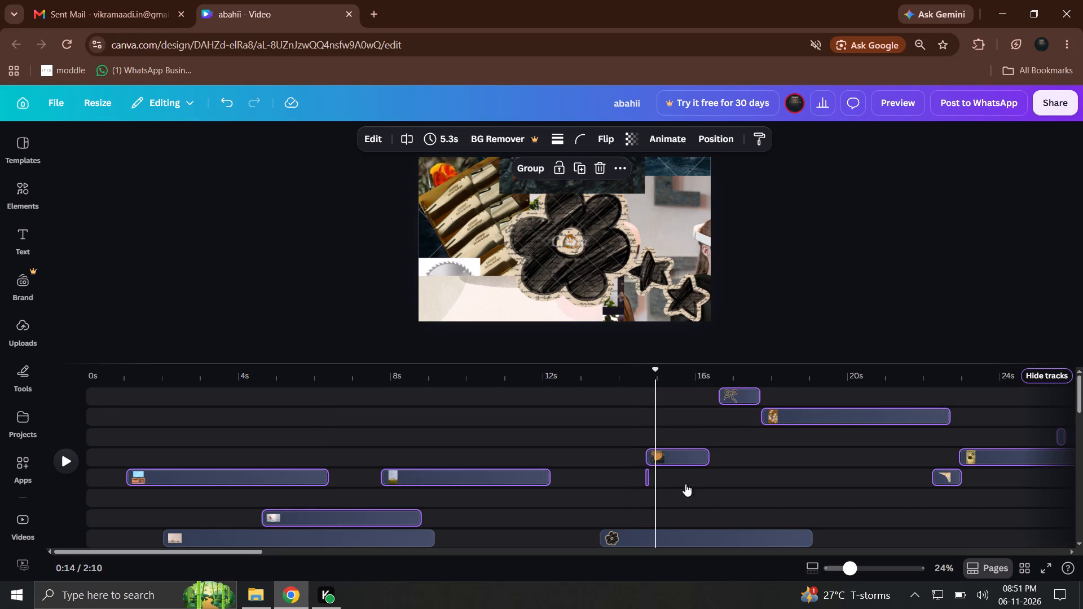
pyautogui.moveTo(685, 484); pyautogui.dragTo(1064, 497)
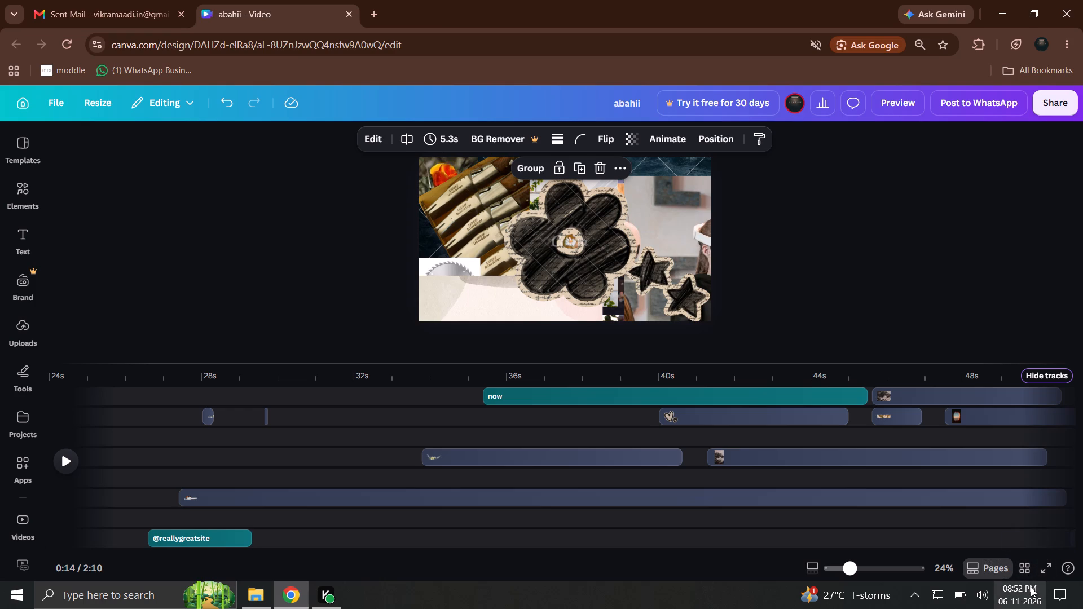
# Select the "now" text clip and the image clips on the top six tracks between about 34 s and 47 s.
pyautogui.moveTo(1031, 587); pyautogui.dragTo(932, 489)
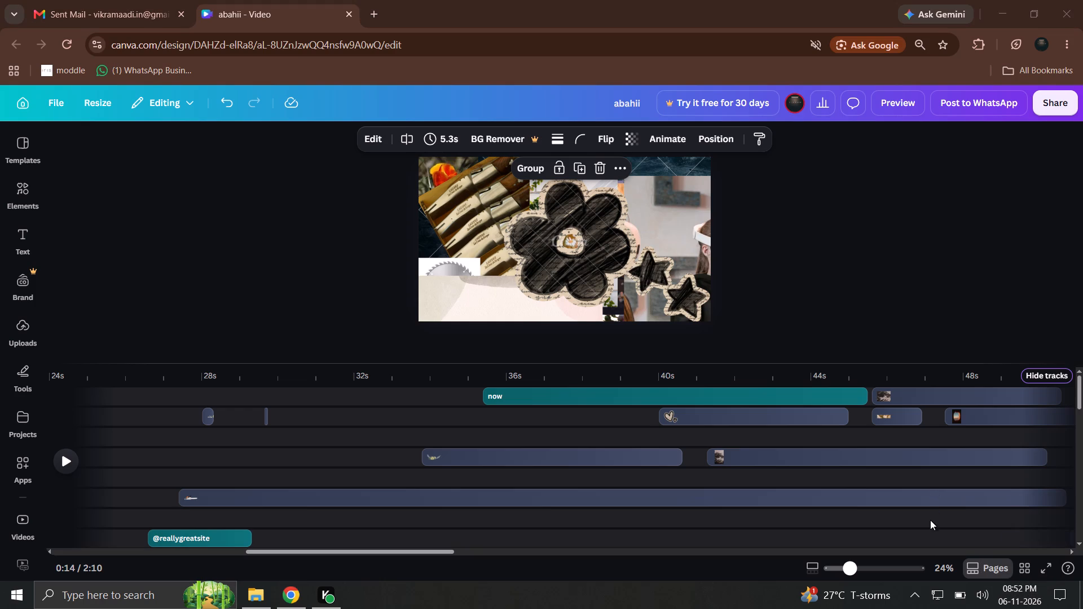
pyautogui.moveTo(930, 520); pyautogui.dragTo(421, 387)
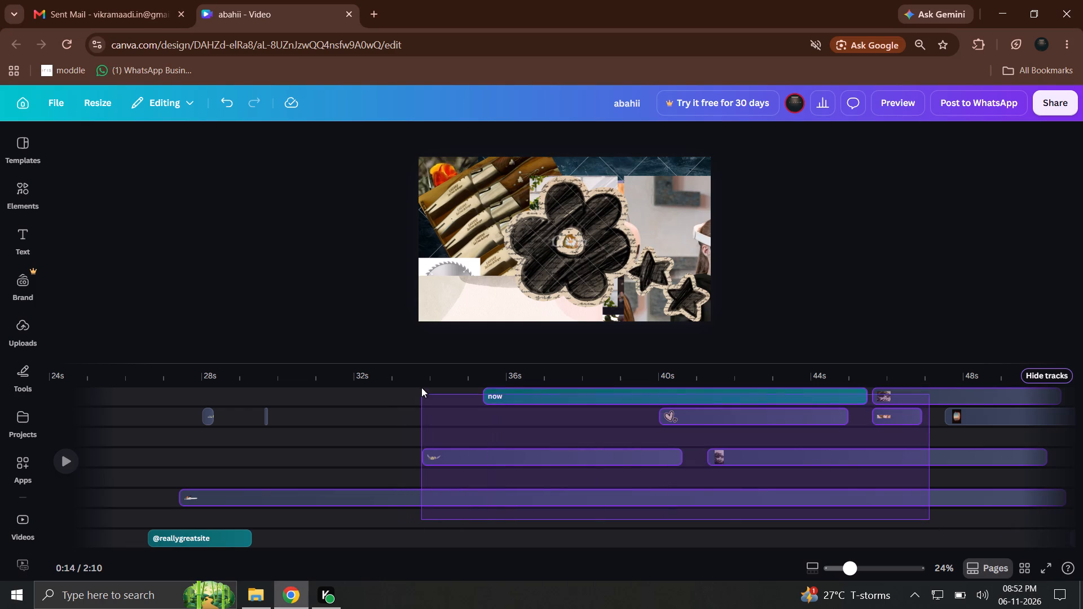
pyautogui.moveTo(421, 387); pyautogui.dragTo(421, 386)
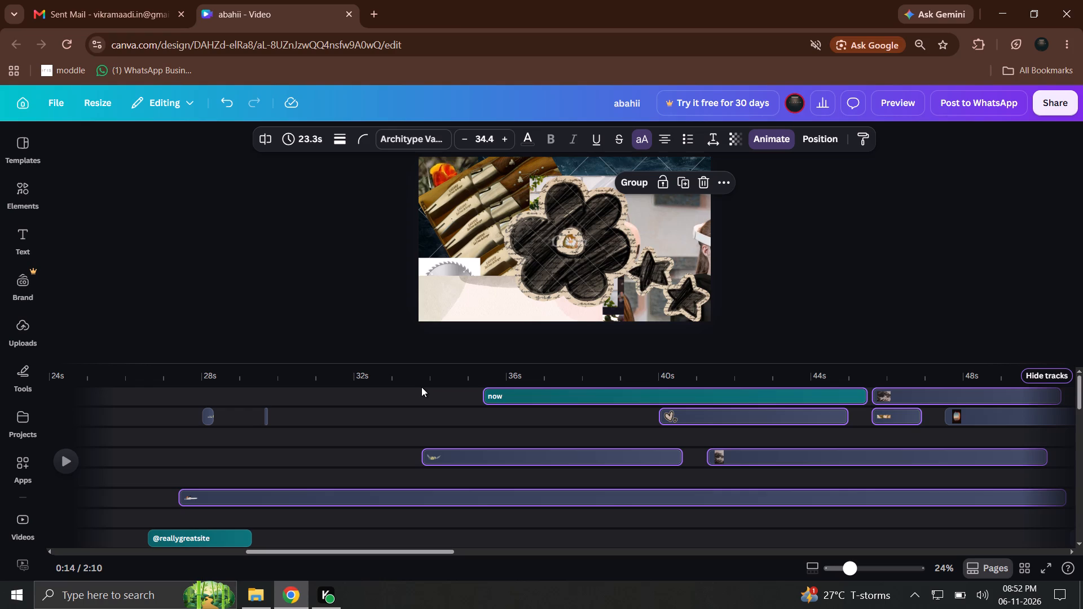
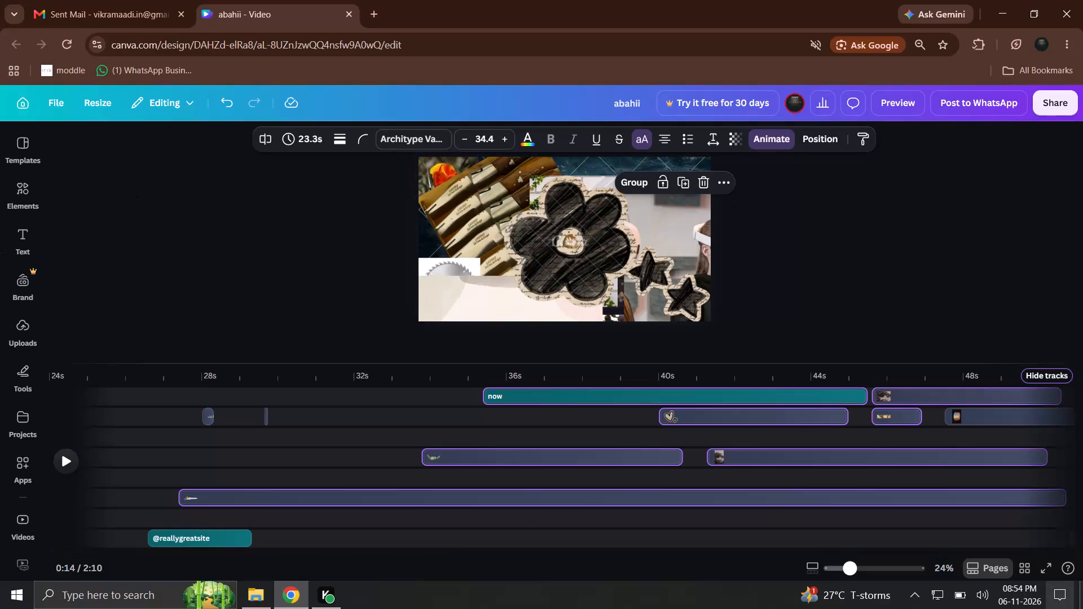
# Move the shadowed-pavement image clip earlier so it starts at about 36 s on the fifth track.
pyautogui.click(734, 447)
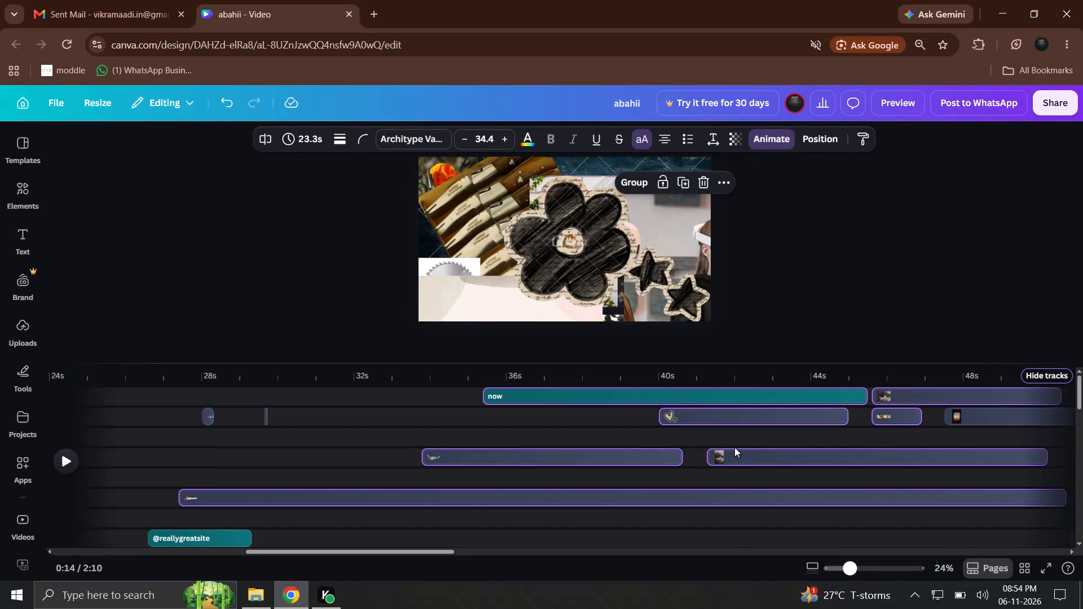
pyautogui.moveTo(734, 452); pyautogui.dragTo(534, 477)
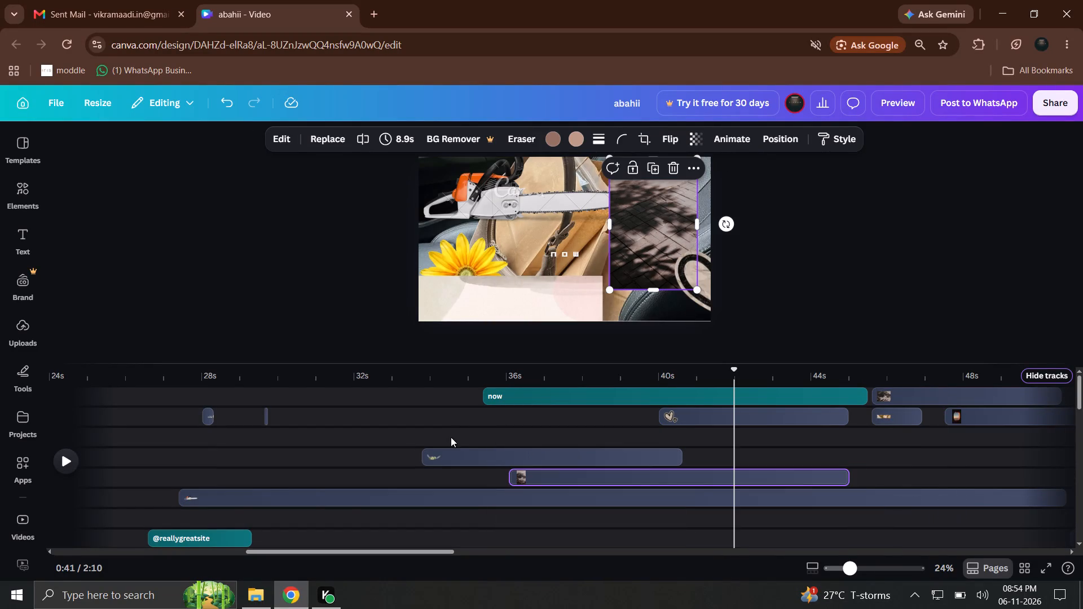
# Select the "now" text clip and surrounding image clips on the top six tracks and move them one track lower, with "now" starting at about 1:10.
pyautogui.moveTo(434, 396); pyautogui.dragTo(794, 536)
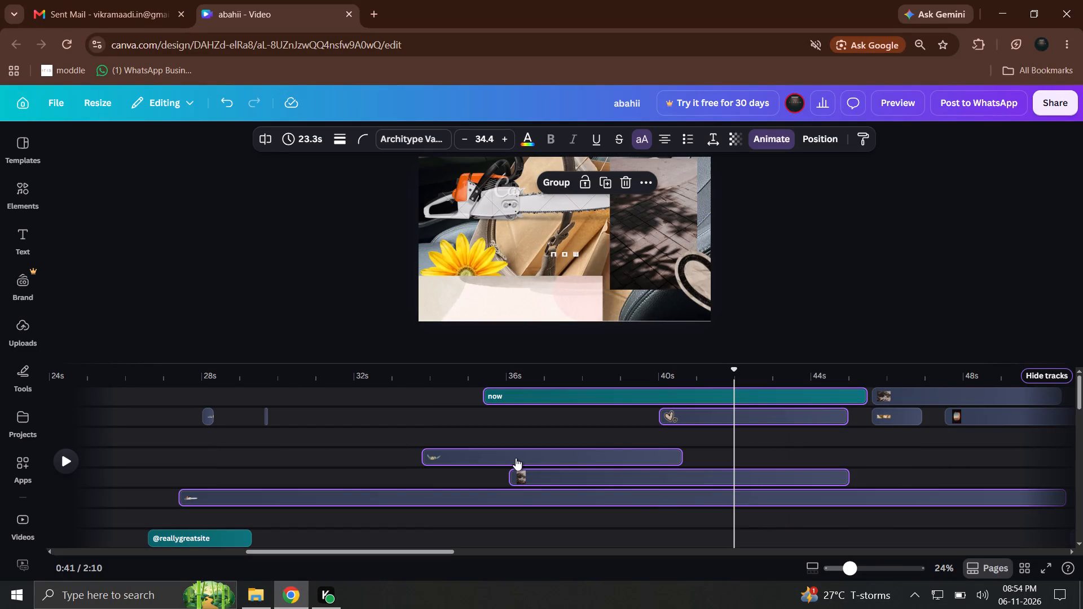
pyautogui.moveTo(516, 458); pyautogui.dragTo(998, 474)
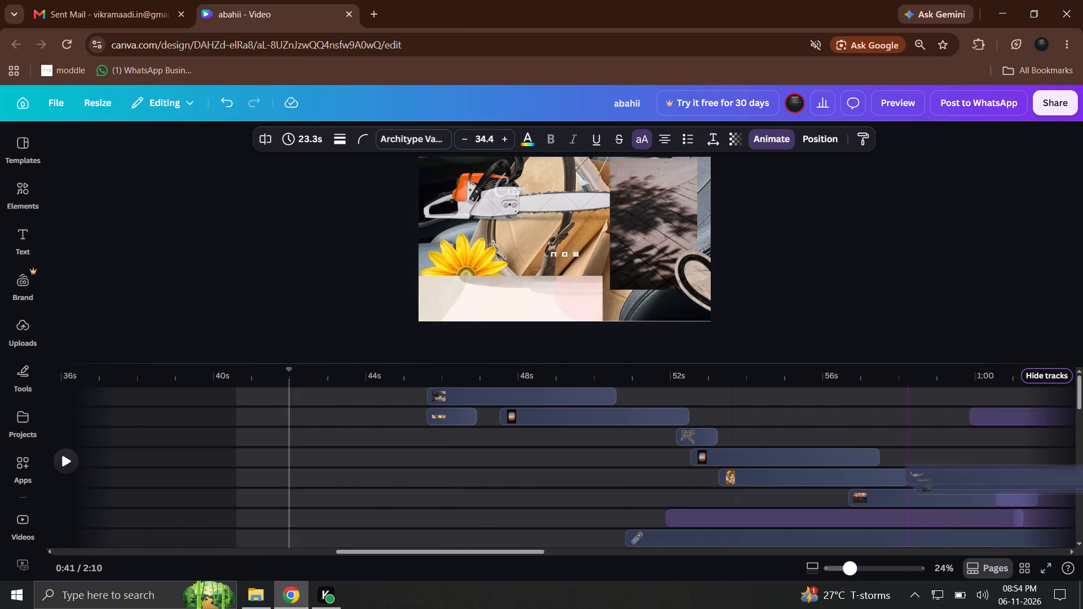
pyautogui.moveTo(998, 474); pyautogui.dragTo(975, 469)
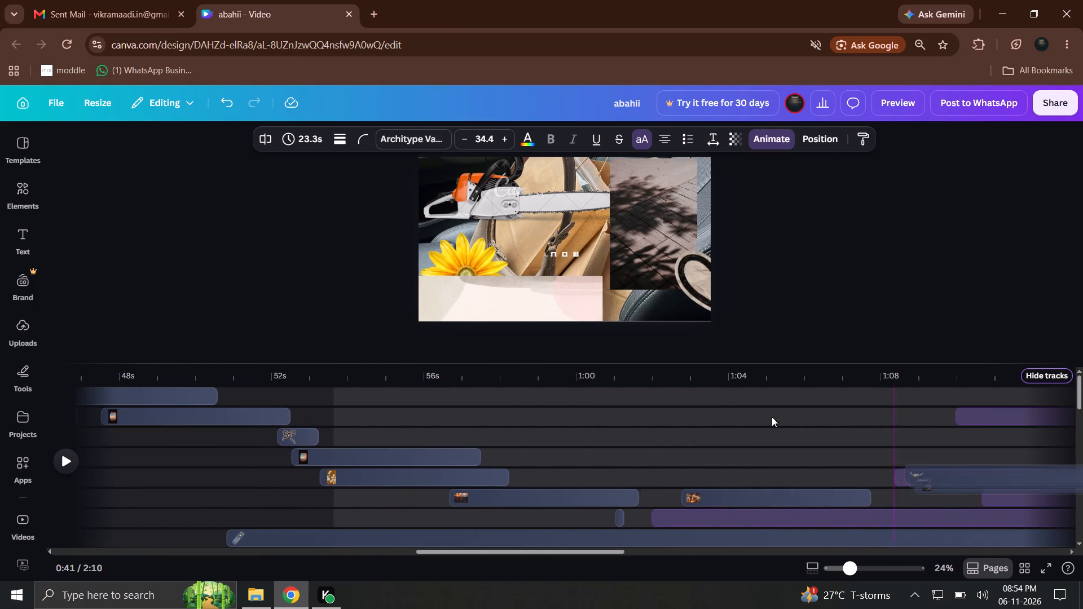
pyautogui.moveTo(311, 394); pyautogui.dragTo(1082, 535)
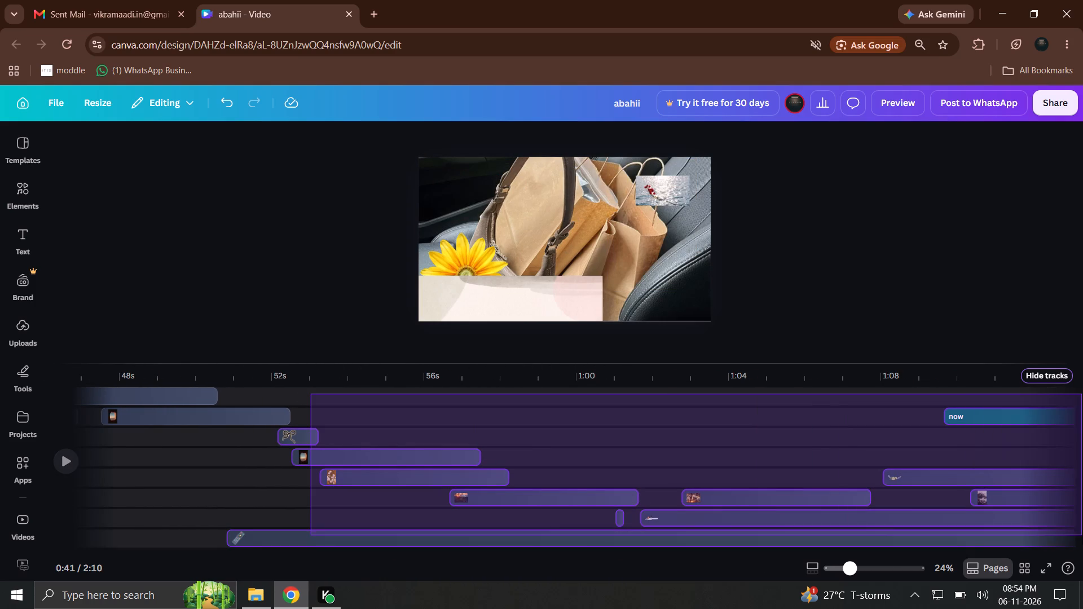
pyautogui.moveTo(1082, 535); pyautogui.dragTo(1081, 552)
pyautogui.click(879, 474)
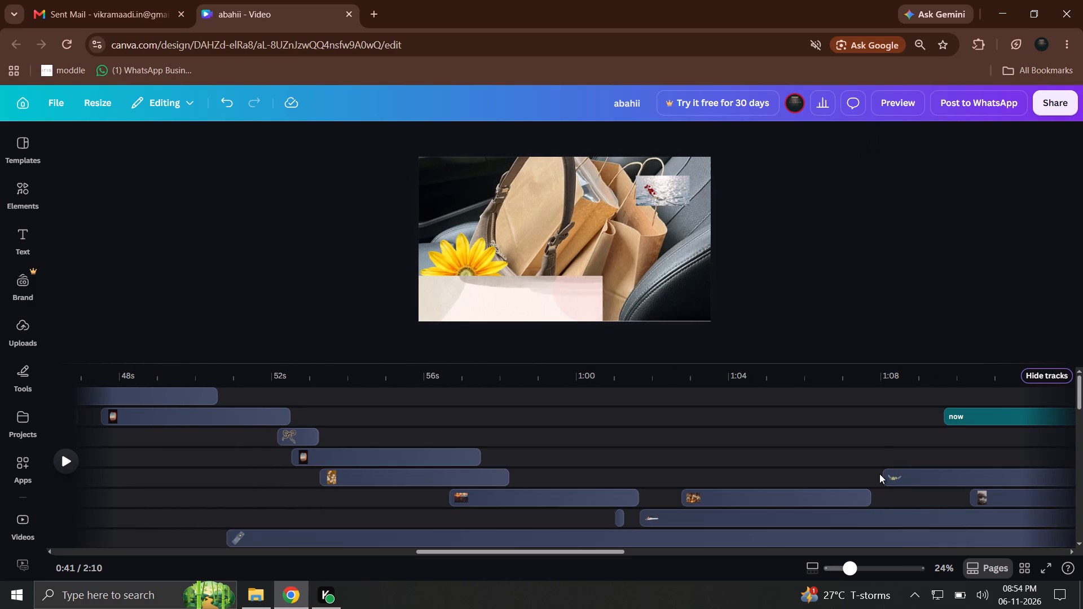
# Select the clips on the second to eighth tracks from about 48 s onward and trim their starts, bringing the clip at 1:08 to 6.7 s.
pyautogui.moveTo(237, 392); pyautogui.dragTo(635, 566)
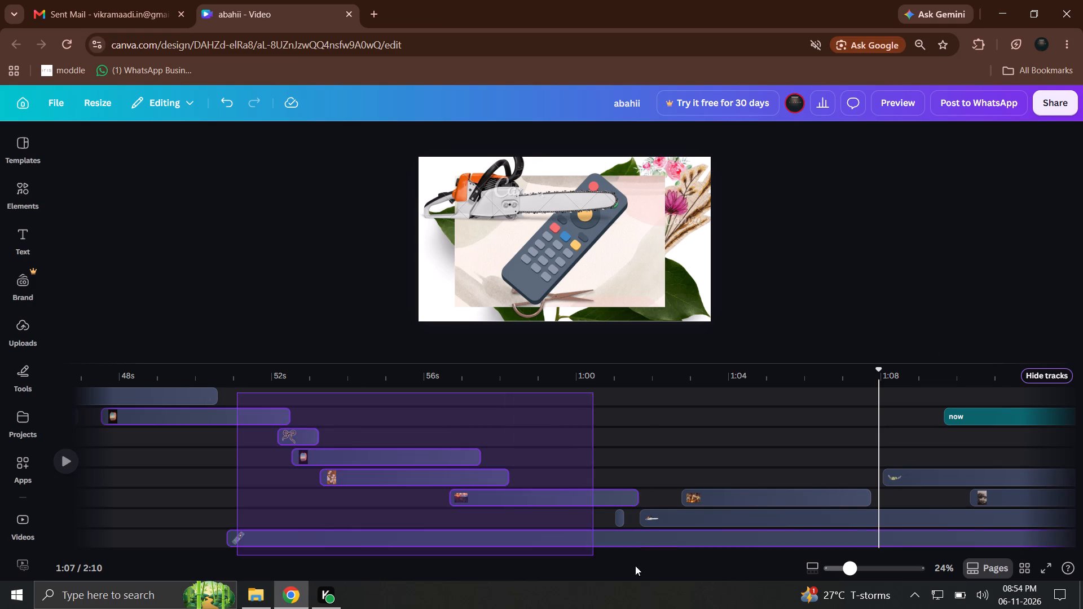
pyautogui.moveTo(635, 566); pyautogui.dragTo(1082, 552)
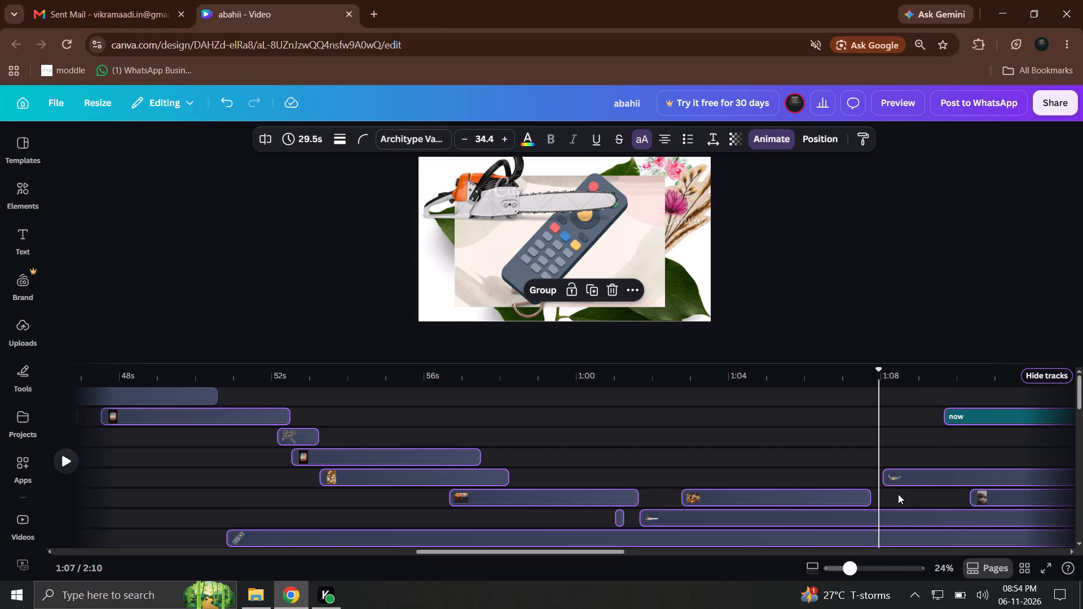
pyautogui.moveTo(884, 480); pyautogui.dragTo(993, 492)
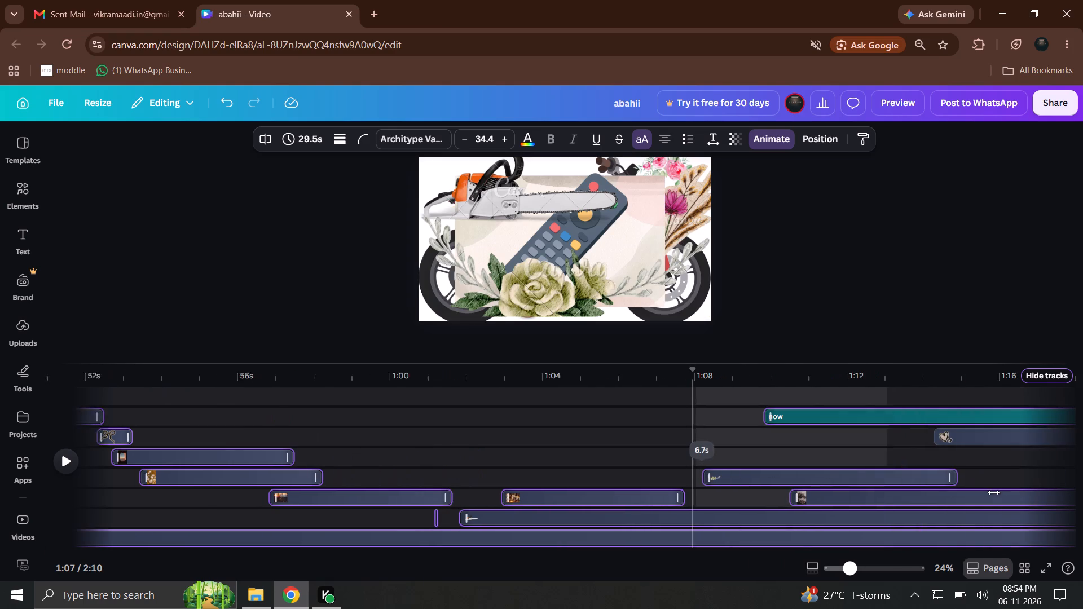
pyautogui.moveTo(993, 492); pyautogui.dragTo(1082, 525)
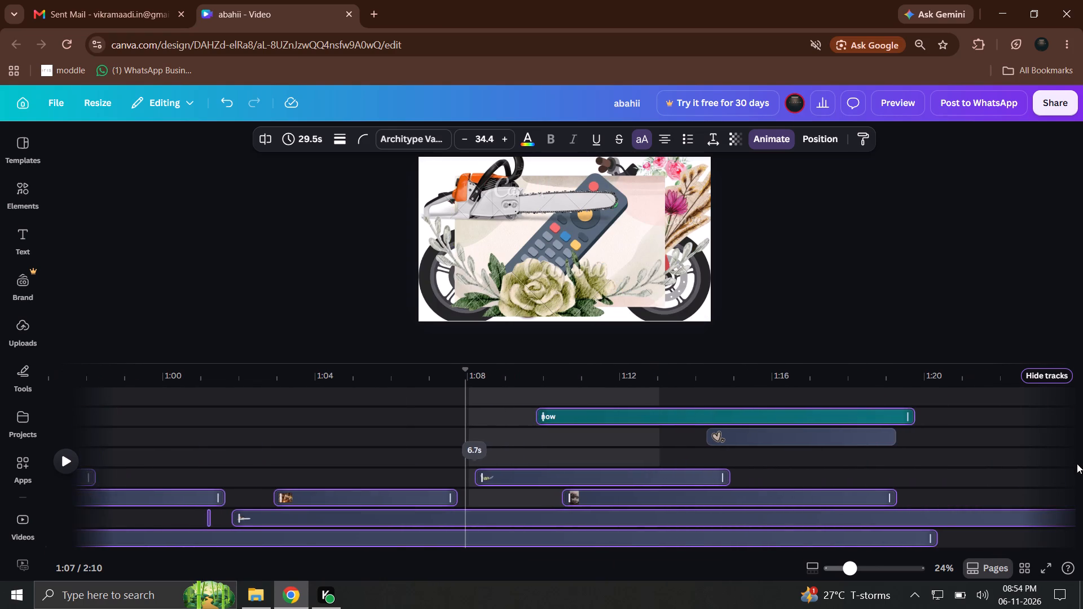